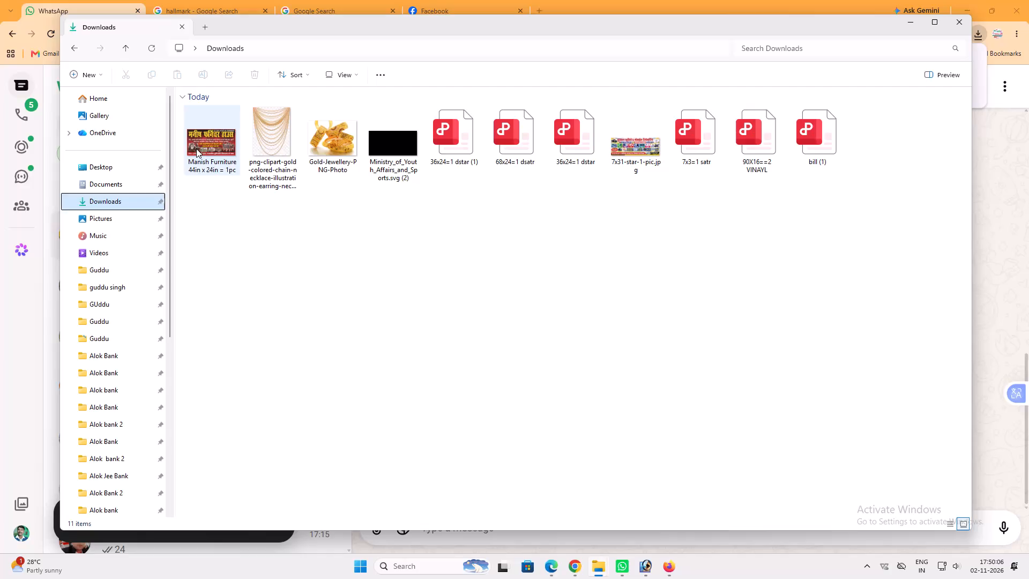
# Cut the file Manish Furniture 44in x 24in = 1pc from Downloads and switch to Photoshop.
pyautogui.click(196, 149)
pyautogui.hotkey('ctrl', 'x')
pyautogui.click(648, 566)
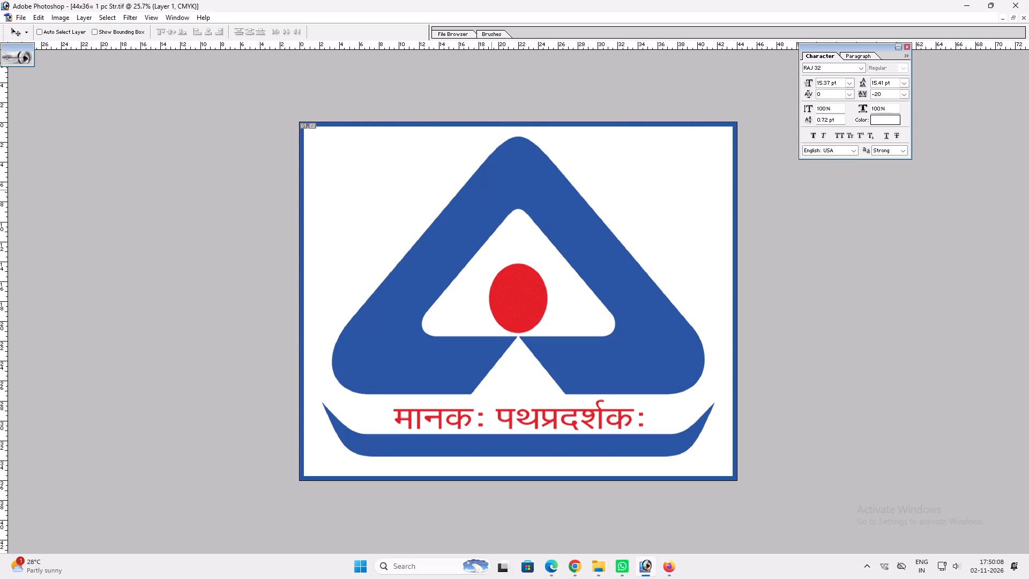
# Through the Open dialog, create a folder named Student Press 1 inside the 02.11.2026 folder and open it.
pyautogui.hotkey('ctrl', 'o')
pyautogui.click(221, 28)
pyautogui.click(233, 29)
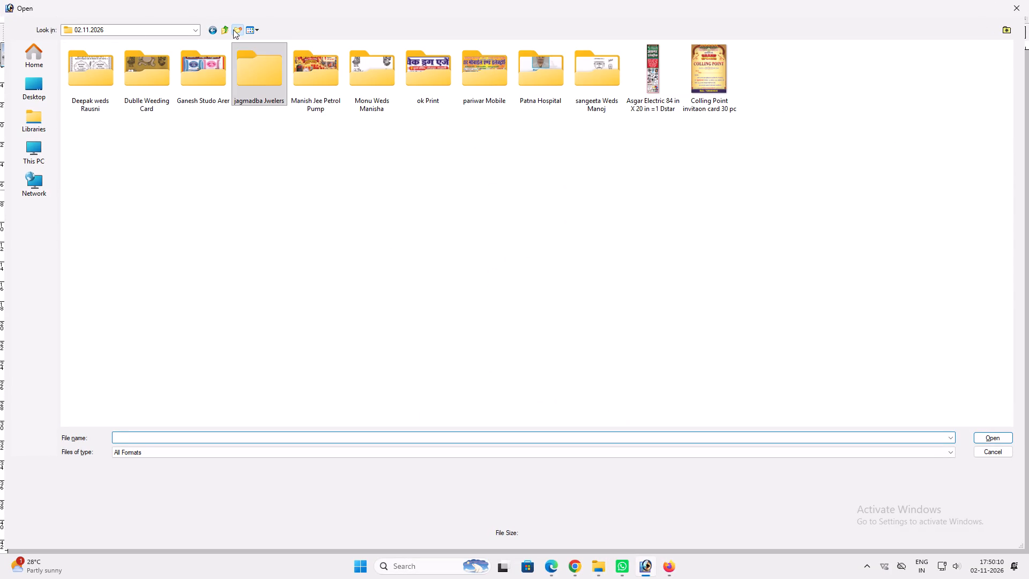
pyautogui.write('Studenrt')
pyautogui.press('space')
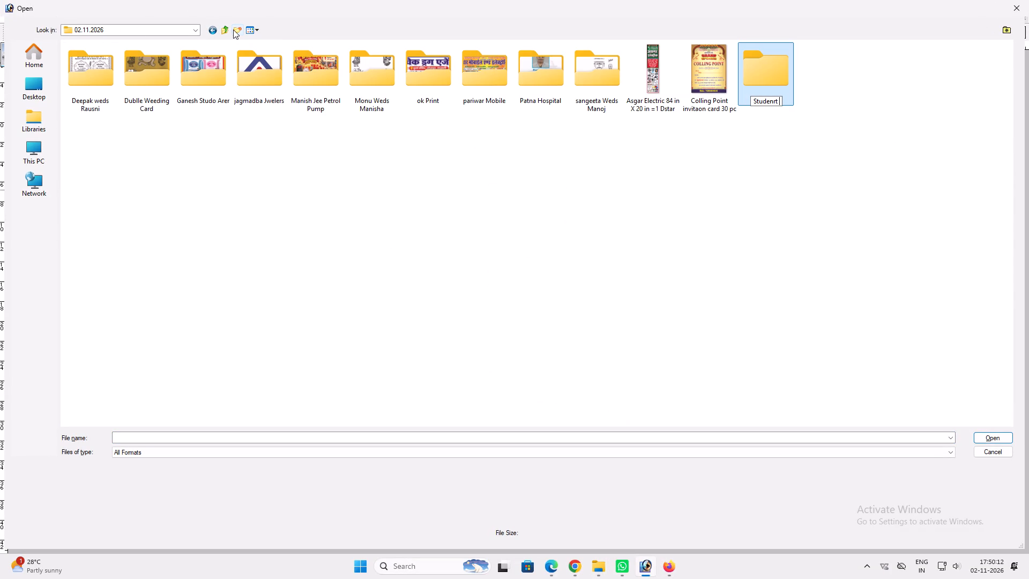
pyautogui.press('BackSpace')
pyautogui.press('BackSpace')
pyautogui.press('BackSpace')
pyautogui.write('t Press')
pyautogui.press('space')
pyautogui.write('1')
pyautogui.press('Return')
pyautogui.press('Return')
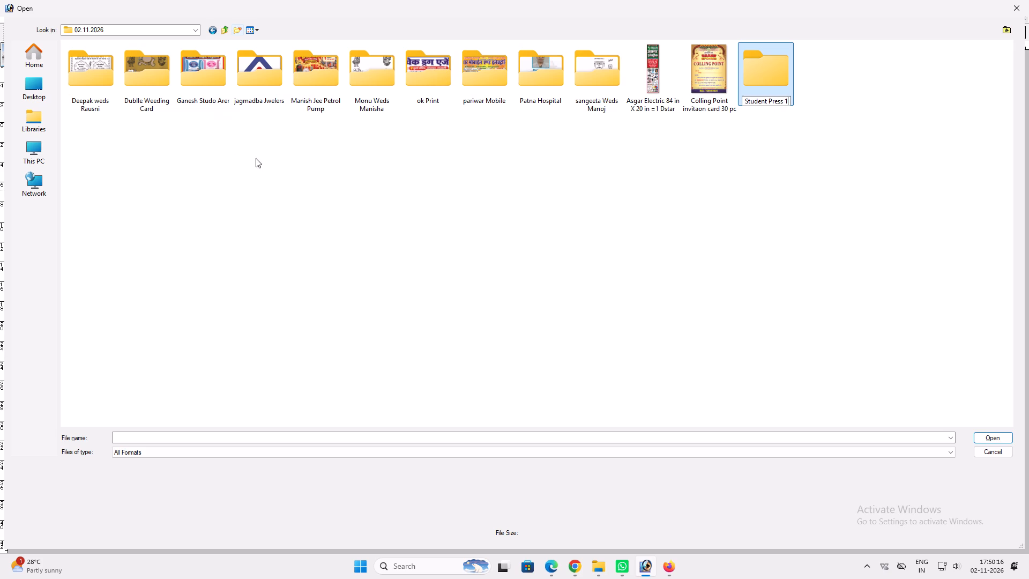
# Paste the cut Manish Furniture file into the Student Press 1 folder.
pyautogui.click(326, 174)
pyautogui.hotkey('ctrl', 'v')
# Copy the Student Press 1 folder from 02.11.2026 and paste it into the Final Print folder under November.
pyautogui.click(218, 35)
pyautogui.click(222, 36)
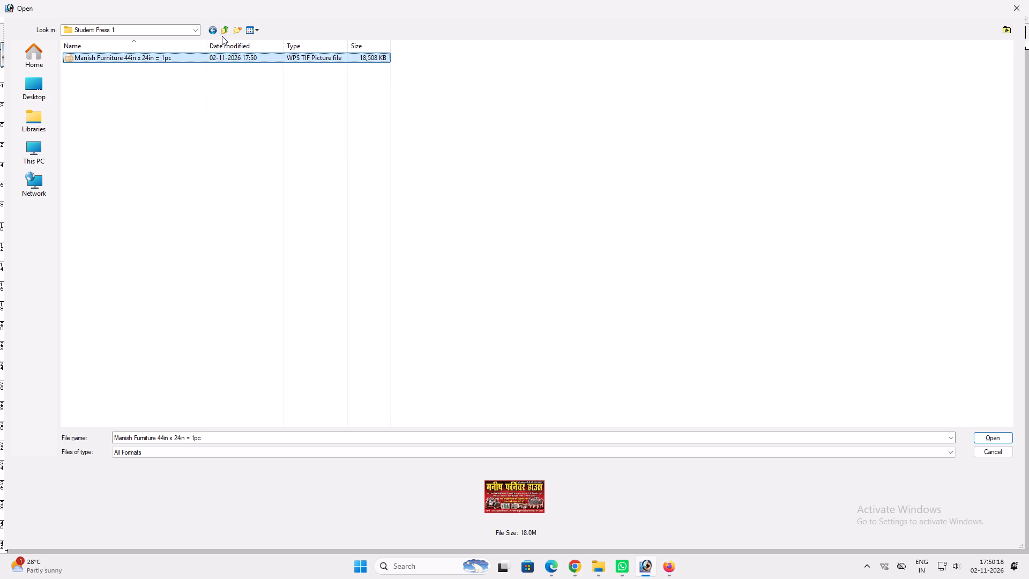
pyautogui.click(225, 35)
pyautogui.click(287, 182)
pyautogui.click(654, 82)
pyautogui.hotkey('ctrl', 'c')
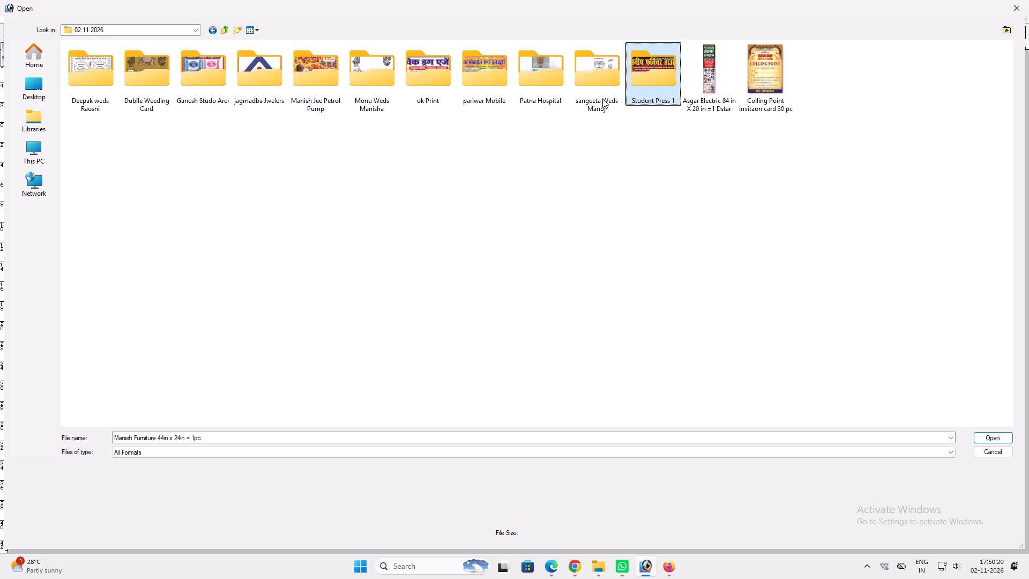
pyautogui.hotkey('ctrl', 'c')
pyautogui.hotkey('ctrl', 'c')
pyautogui.hotkey('ctrl', 'c')
pyautogui.hotkey('ctrl', 'c')
pyautogui.click(225, 31)
pyautogui.click(228, 137)
pyautogui.doubleClick(207, 99)
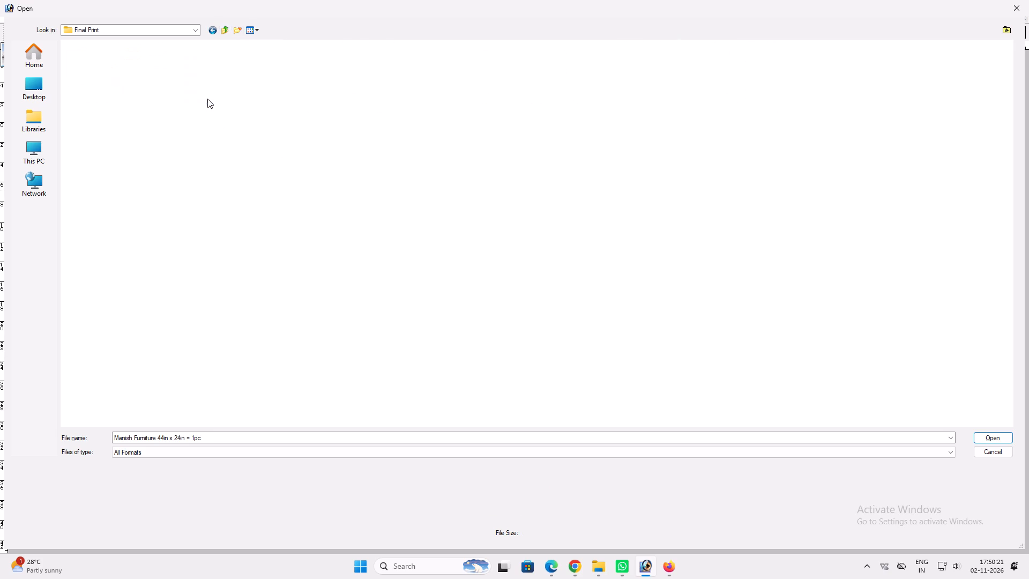
pyautogui.keyDown('ctrl'); pyautogui.click(319, 175); pyautogui.keyUp('ctrl')
pyautogui.hotkey('ctrl', 'v')
# Open the file 9.5x91= pc Str from the jagmadba Jwelers folder inside 02.11.2026.
pyautogui.click(226, 32)
pyautogui.moveTo(335, 149); pyautogui.dragTo(337, 154)
pyautogui.doubleClick(159, 79)
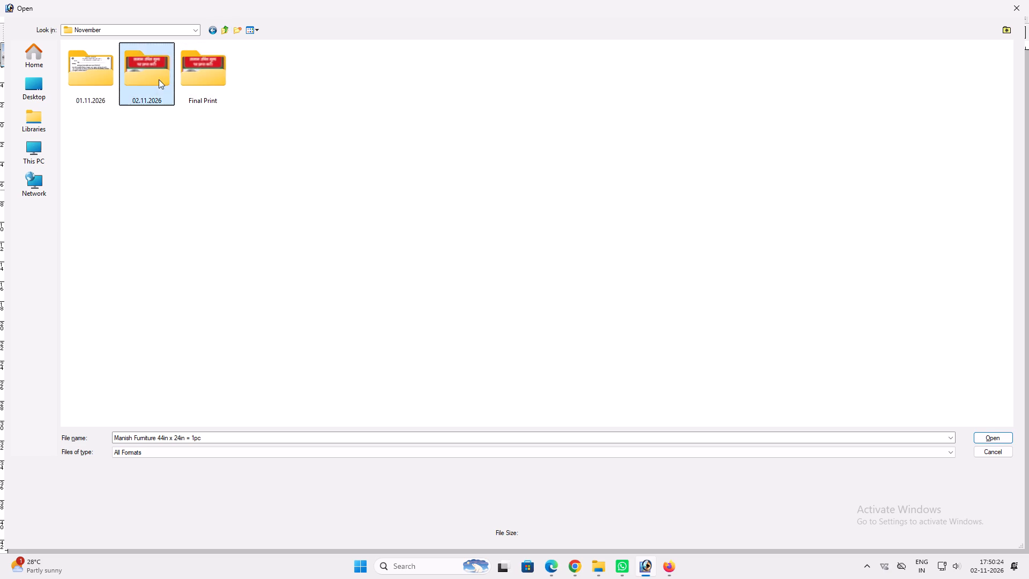
pyautogui.click(133, 96)
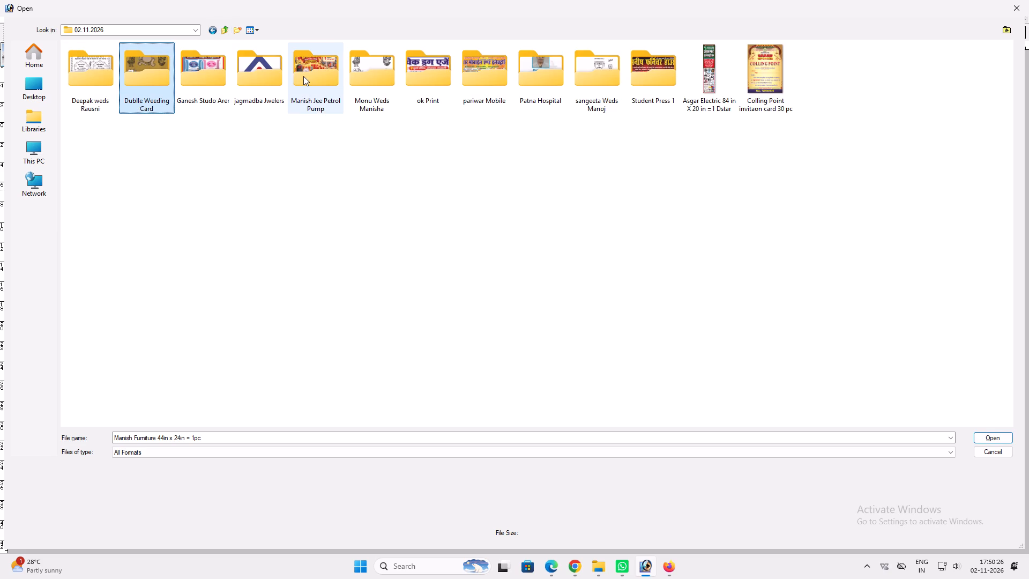
pyautogui.press('j')
pyautogui.press('Return')
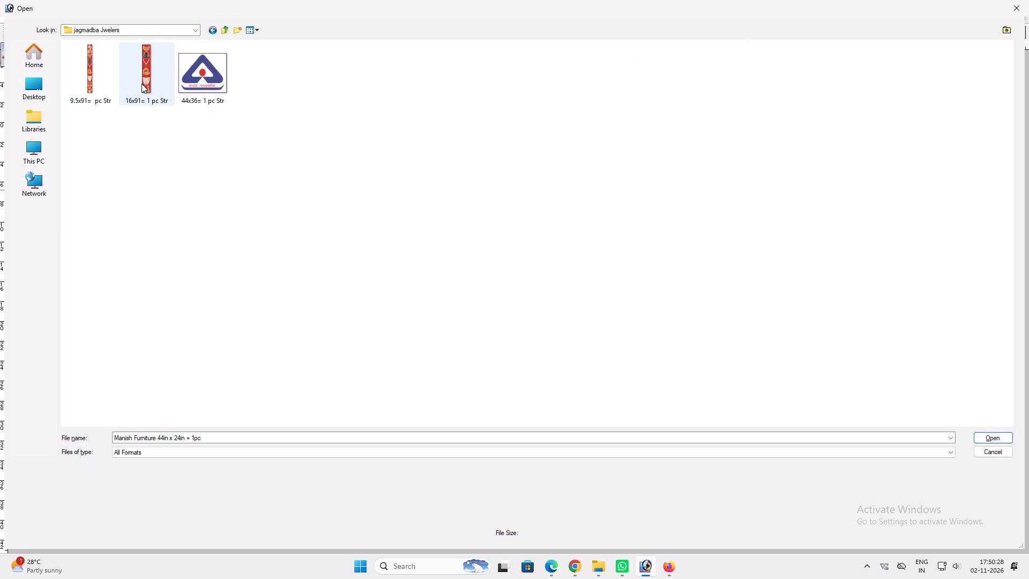
pyautogui.click(141, 84)
pyautogui.click(92, 79)
pyautogui.press('Return')
pyautogui.press('space')
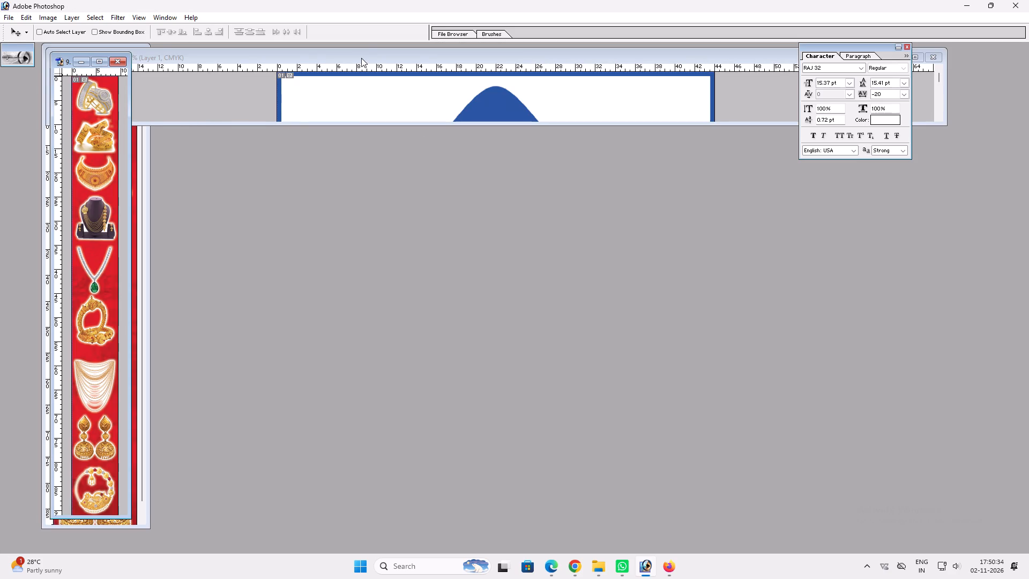
# Bring the 44x36= 1 pc Str document to the front and maximise its window.
pyautogui.doubleClick(361, 58)
pyautogui.doubleClick(361, 58)
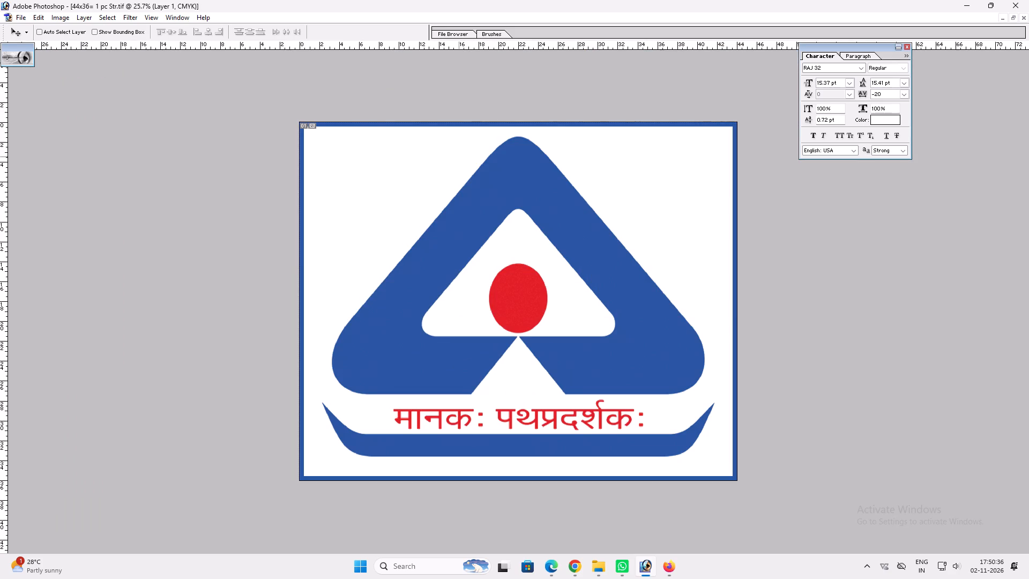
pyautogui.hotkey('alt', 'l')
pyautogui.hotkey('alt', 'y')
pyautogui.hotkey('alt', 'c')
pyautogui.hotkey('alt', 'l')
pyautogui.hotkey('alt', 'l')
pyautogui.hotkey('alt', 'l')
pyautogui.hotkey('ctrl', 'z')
# Select the thin blue border around the logo artwork, copy its layer style and delete the border layer.
pyautogui.press('v')
pyautogui.keyDown('ctrl'); pyautogui.click(358, 124); pyautogui.keyUp('ctrl')
pyautogui.hotkey('alt', 'l')
pyautogui.hotkey('alt', 'y')
pyautogui.hotkey('alt', 'c')
pyautogui.hotkey('alt', 'l')
pyautogui.hotkey('alt', 'l')
pyautogui.hotkey('alt', 'l')
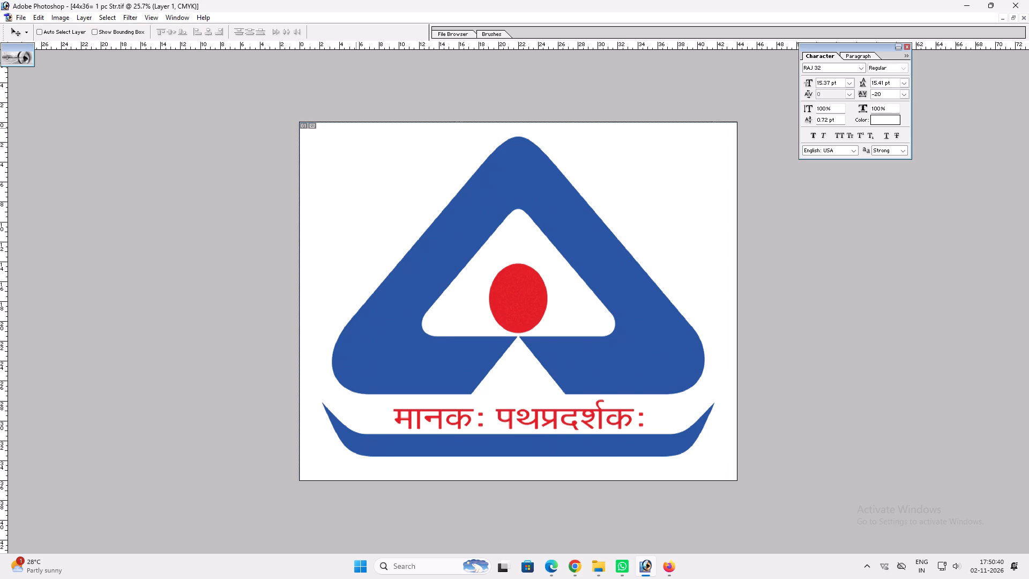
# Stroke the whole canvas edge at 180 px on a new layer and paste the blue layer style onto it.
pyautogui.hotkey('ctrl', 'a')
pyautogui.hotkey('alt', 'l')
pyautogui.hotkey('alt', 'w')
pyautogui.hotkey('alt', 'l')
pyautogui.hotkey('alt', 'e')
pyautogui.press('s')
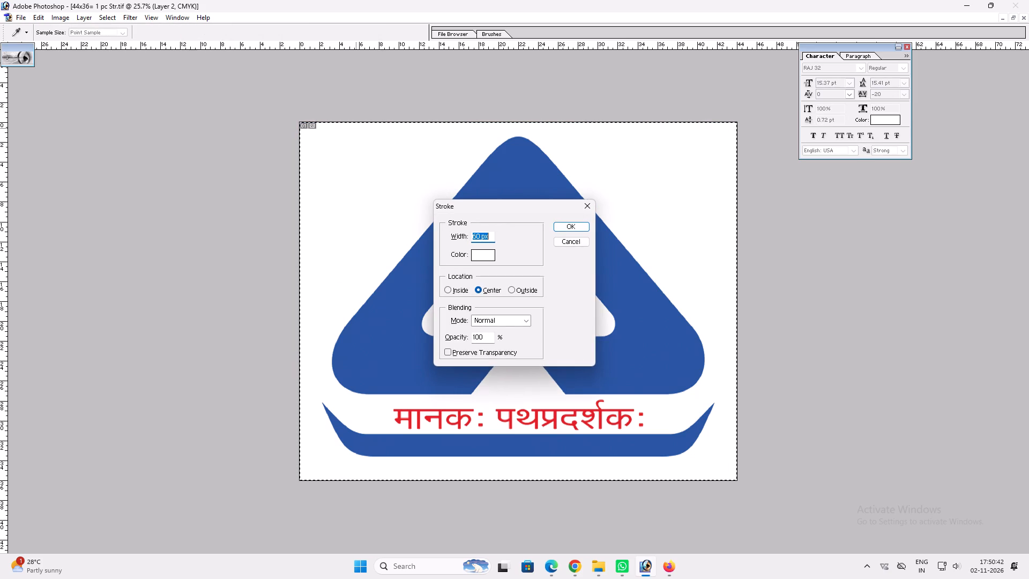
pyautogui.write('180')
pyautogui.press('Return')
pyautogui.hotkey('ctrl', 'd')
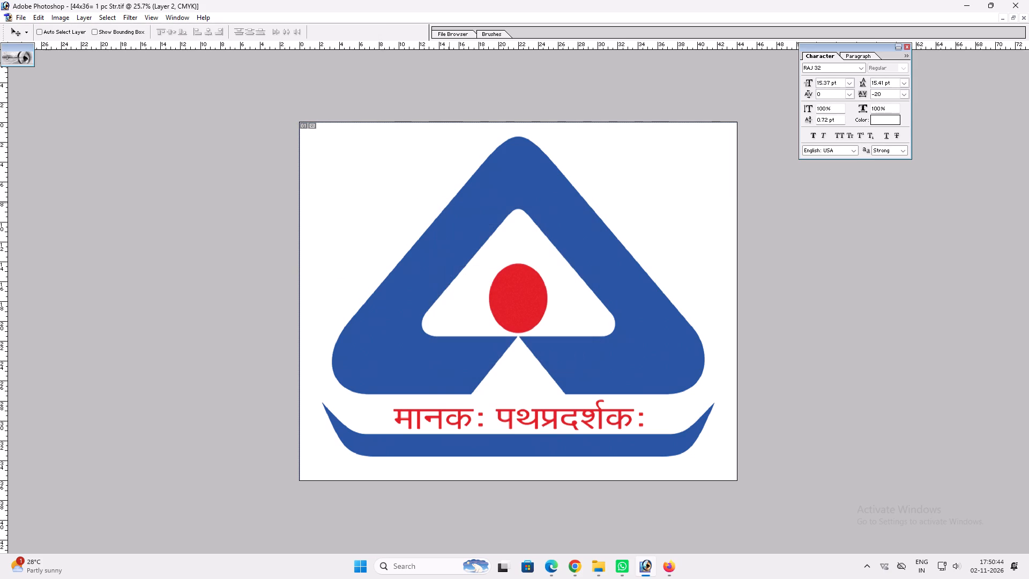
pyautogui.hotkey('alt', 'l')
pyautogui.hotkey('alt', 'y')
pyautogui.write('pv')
# Scale the triangular logo with its Hindi text down slightly about its centre to widen the white margin.
pyautogui.keyDown('ctrl'); pyautogui.click(681, 332); pyautogui.keyUp('ctrl')
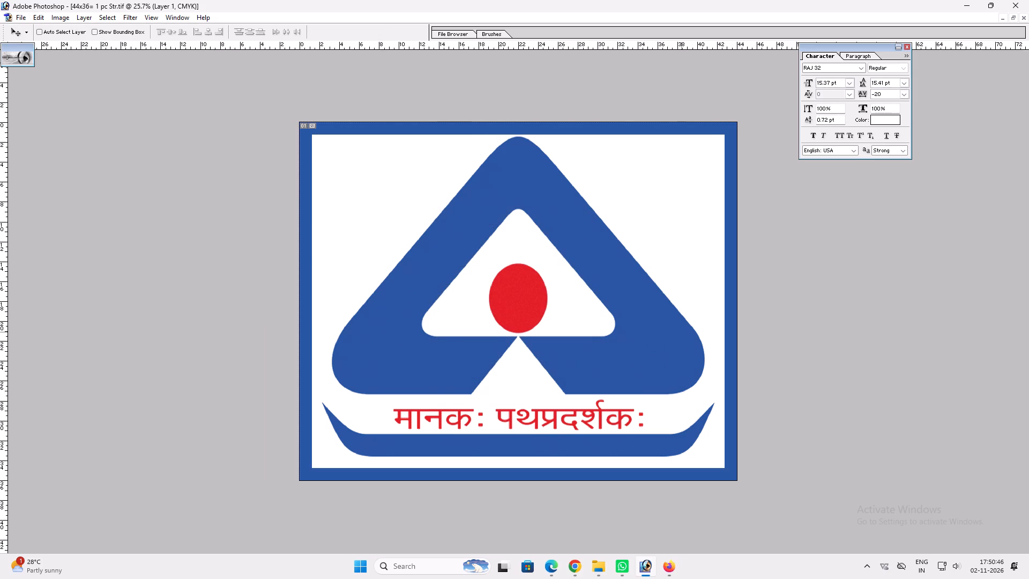
pyautogui.hotkey('ctrl', 't')
pyautogui.keyDown('alt'); pyautogui.keyDown('shift'); pyautogui.moveTo(711, 136); pyautogui.dragTo(702, 142); pyautogui.keyUp('shift'); pyautogui.keyUp('alt')
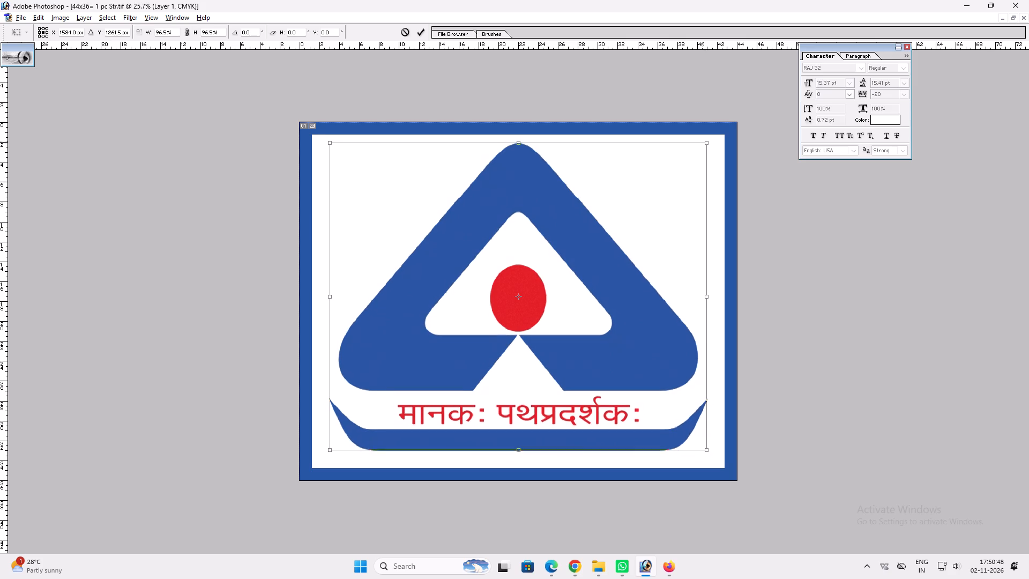
pyautogui.keyDown('alt'); pyautogui.keyDown('shift'); pyautogui.moveTo(702, 142); pyautogui.dragTo(698, 144); pyautogui.keyUp('shift'); pyautogui.keyUp('alt')
pyautogui.press('Return')
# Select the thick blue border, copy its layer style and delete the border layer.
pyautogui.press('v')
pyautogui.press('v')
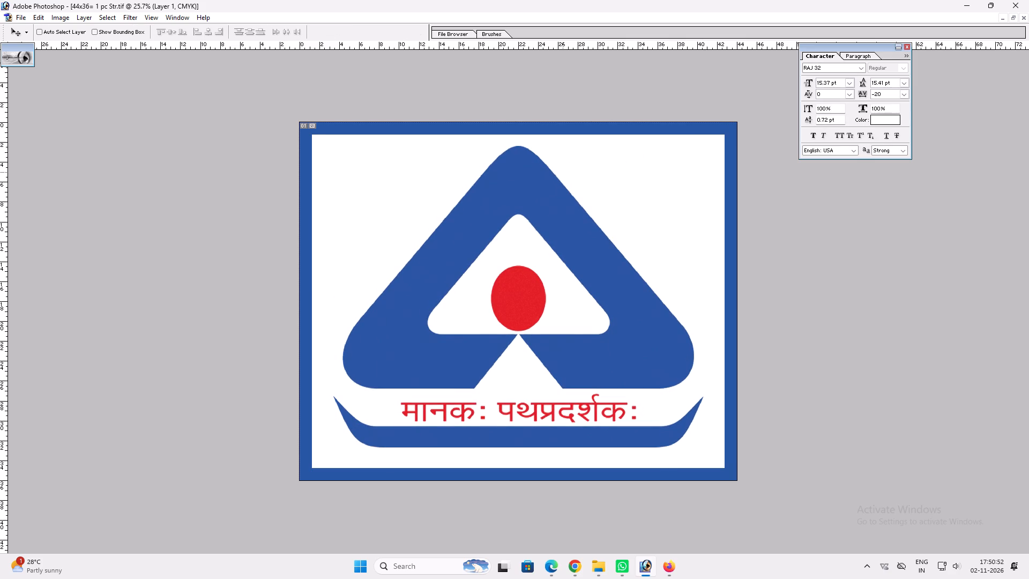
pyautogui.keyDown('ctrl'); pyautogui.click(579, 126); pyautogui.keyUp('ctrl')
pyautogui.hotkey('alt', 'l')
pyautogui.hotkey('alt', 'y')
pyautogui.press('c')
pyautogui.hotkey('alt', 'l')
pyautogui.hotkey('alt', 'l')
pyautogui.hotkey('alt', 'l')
# Stroke the whole canvas edge at 120 px on a new layer and paste the blue layer style onto it.
pyautogui.hotkey('ctrl', 'a')
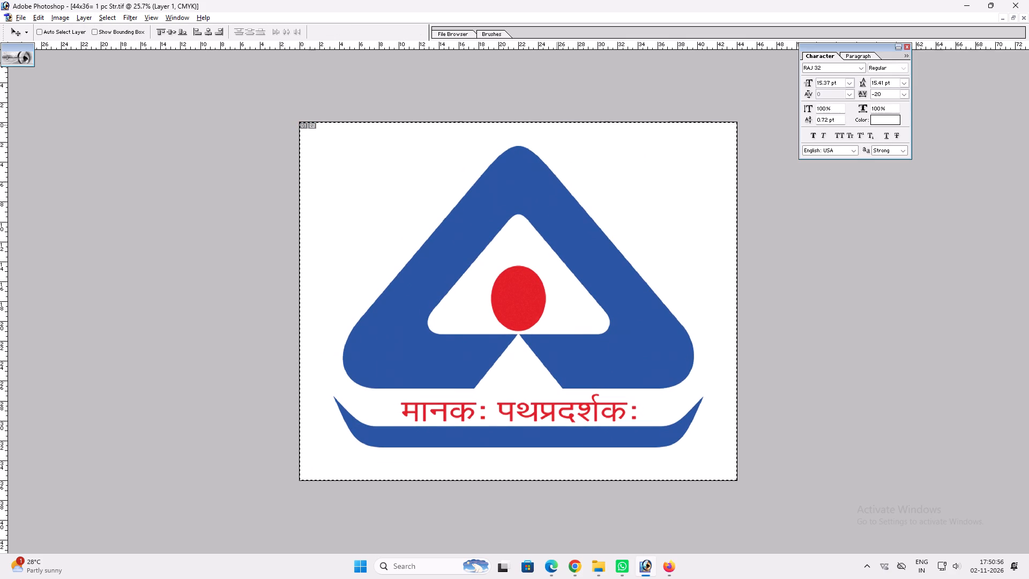
pyautogui.hotkey('alt', 'l')
pyautogui.hotkey('alt', 'w')
pyautogui.hotkey('alt', 'l')
pyautogui.hotkey('alt', 'e')
pyautogui.write('s120')
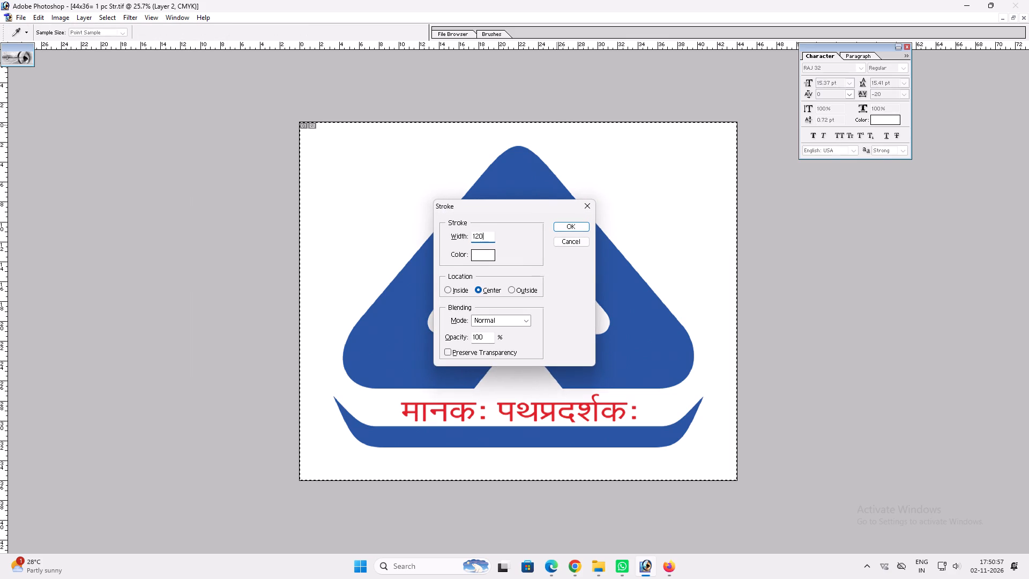
pyautogui.press('Return')
pyautogui.hotkey('ctrl', 'd')
pyautogui.hotkey('alt', 'l')
pyautogui.hotkey('alt', 'y')
pyautogui.press('p')
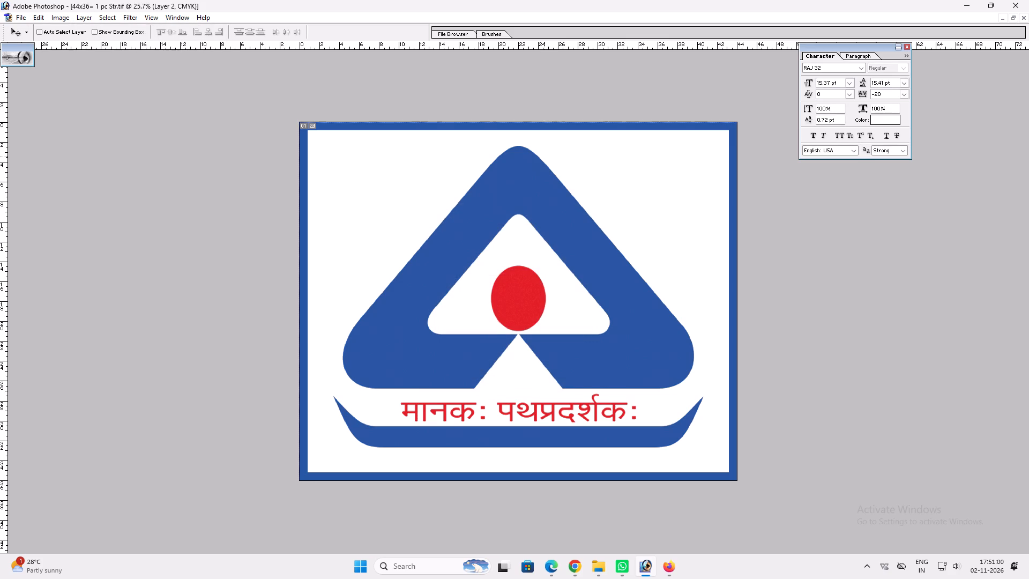
# Save the 44x36= 1 pc Str document and close it.
pyautogui.hotkey('ctrl', 's')
pyautogui.hotkey('ctrl', 'w')
# Set the document width of the 9.5x91= pc Str image to 12 inches in Image Size.
pyautogui.hotkey('ctrl', '0')
pyautogui.hotkey('alt', 'i')
pyautogui.hotkey('alt', 'i')
pyautogui.press('Tab')
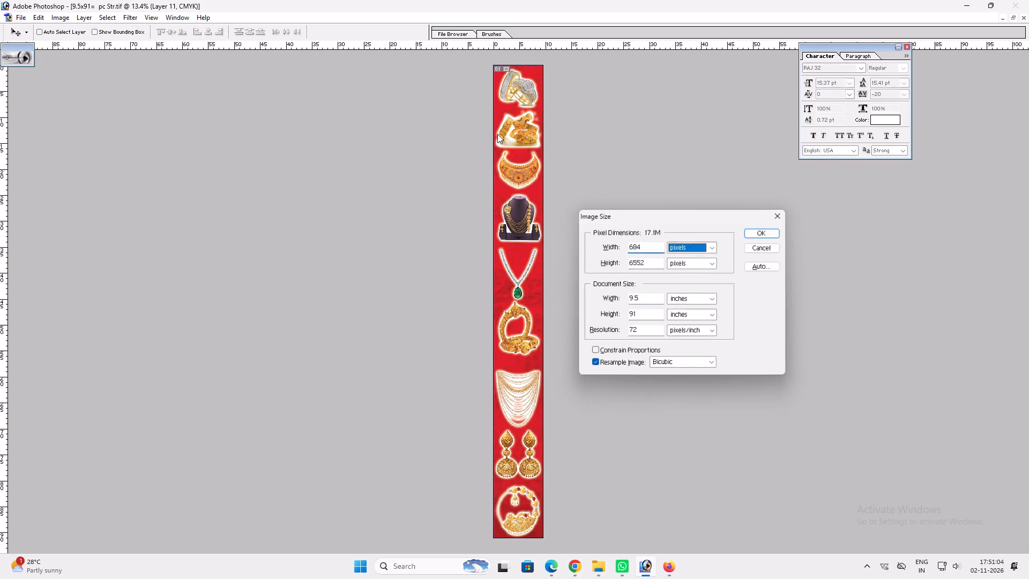
pyautogui.press('Tab')
pyautogui.press('Tab')
pyautogui.press('Tab')
pyautogui.write('12')
pyautogui.press('Return')
pyautogui.hotkey('ctrl', '0')
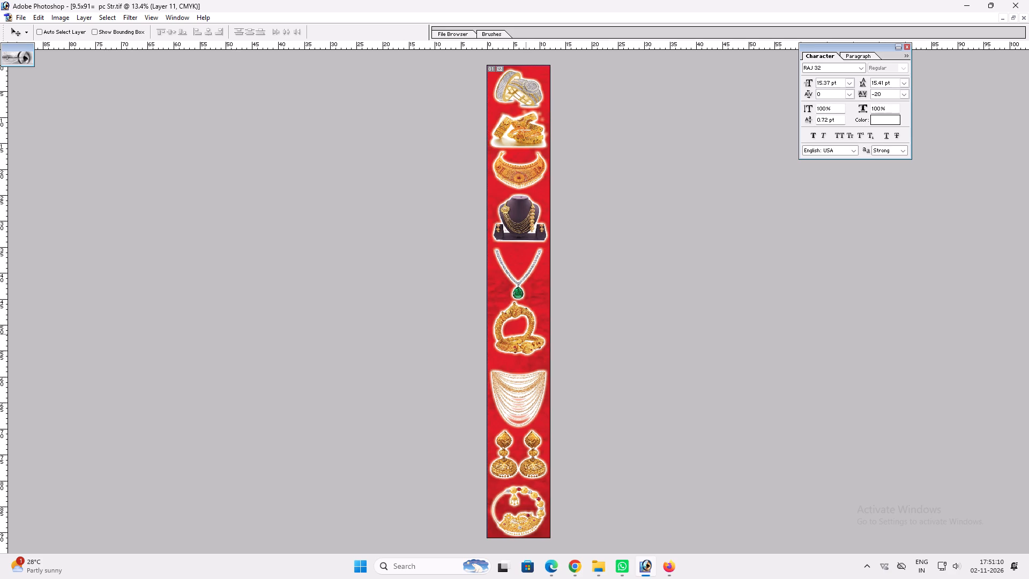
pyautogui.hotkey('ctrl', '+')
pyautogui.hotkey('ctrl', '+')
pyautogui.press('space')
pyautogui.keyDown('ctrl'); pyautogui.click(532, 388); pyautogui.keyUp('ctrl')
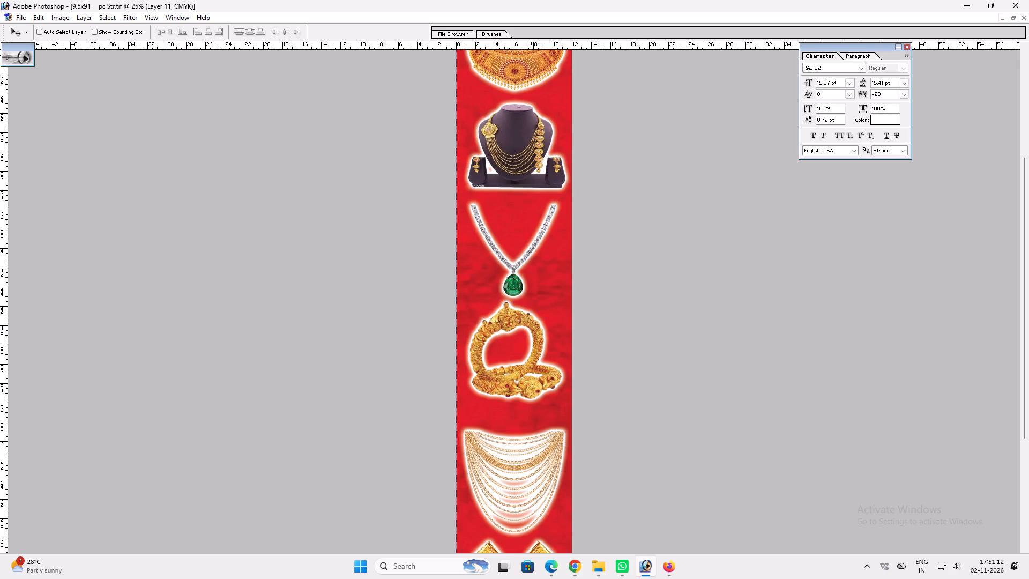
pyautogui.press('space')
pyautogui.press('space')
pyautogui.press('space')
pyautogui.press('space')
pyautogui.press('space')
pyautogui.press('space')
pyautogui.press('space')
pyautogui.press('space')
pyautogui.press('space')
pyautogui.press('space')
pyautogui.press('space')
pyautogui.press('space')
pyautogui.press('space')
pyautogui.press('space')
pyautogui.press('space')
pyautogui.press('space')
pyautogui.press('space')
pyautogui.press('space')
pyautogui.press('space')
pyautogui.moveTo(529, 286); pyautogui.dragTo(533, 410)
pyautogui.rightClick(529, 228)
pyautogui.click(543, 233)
# Delete the gold bangles layer just below the rings at the top of the jewellery strip.
pyautogui.hotkey('ctrl', '+')
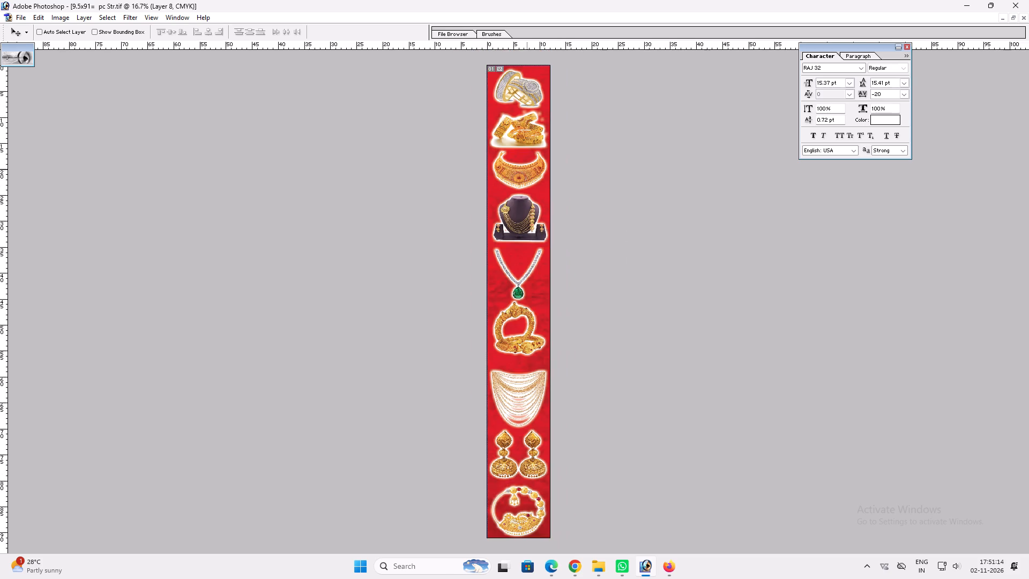
pyautogui.hotkey('ctrl', '+')
pyautogui.press('space')
pyautogui.moveTo(527, 169); pyautogui.dragTo(536, 406)
pyautogui.keyDown('ctrl'); pyautogui.click(533, 168); pyautogui.keyUp('ctrl')
pyautogui.moveTo(534, 167); pyautogui.dragTo(536, 150)
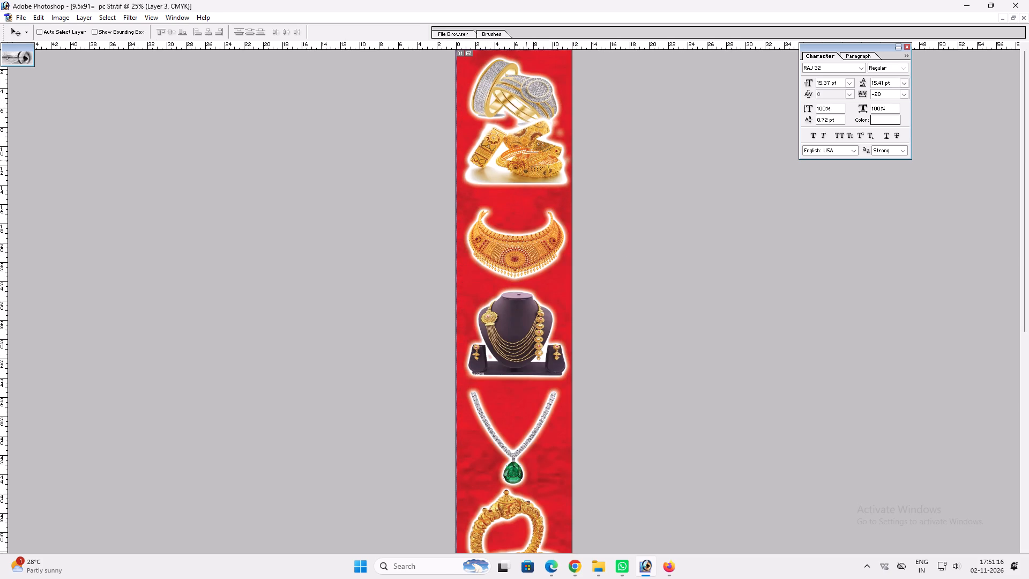
pyautogui.hotkey('ctrl', 'z')
pyautogui.hotkey('alt', 'l')
pyautogui.hotkey('alt', 'l')
pyautogui.hotkey('alt', 'l')
# Delete the layer with the wide gold collar necklace above the black bust display.
pyautogui.press('v')
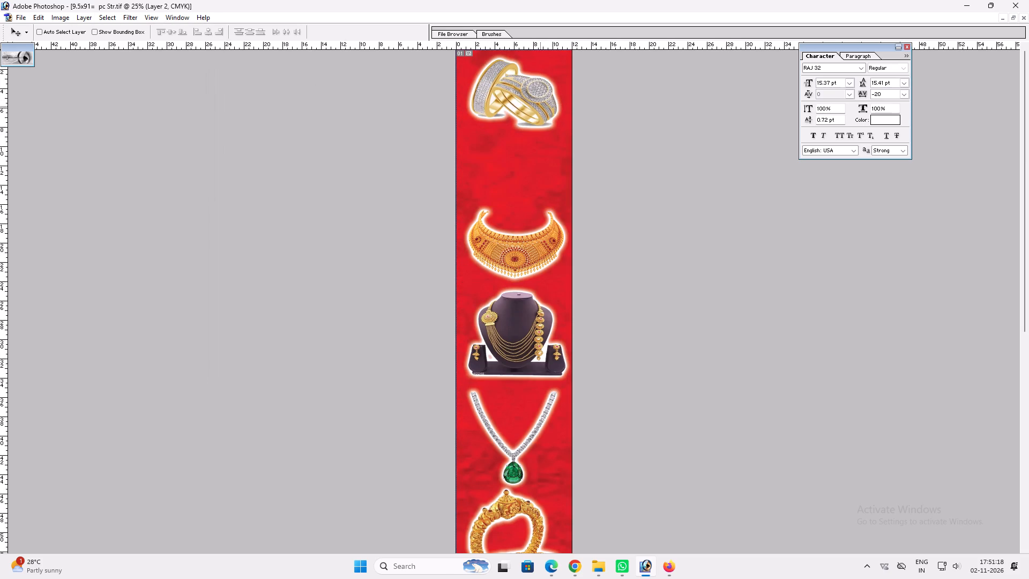
pyautogui.keyDown('ctrl'); pyautogui.click(516, 253); pyautogui.keyUp('ctrl')
pyautogui.hotkey('alt', 'l')
pyautogui.hotkey('alt', 'l')
pyautogui.hotkey('alt', 'l')
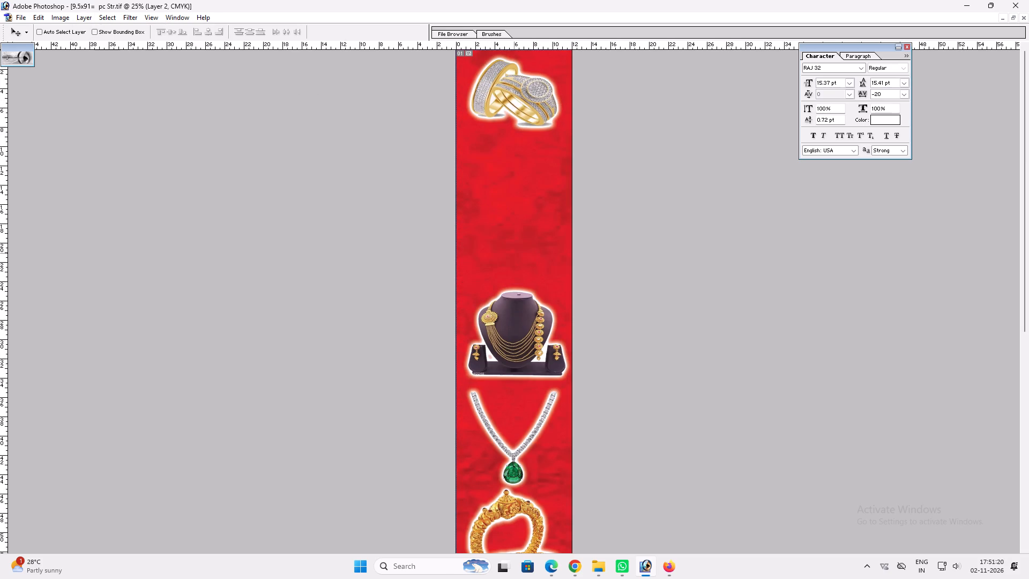
# Delete the layer with the black bust display and its gold necklace, above the green pendant necklace.
pyautogui.press('space')
pyautogui.press('space')
pyautogui.press('space')
pyautogui.press('space')
pyautogui.press('space')
pyautogui.press('space')
pyautogui.press('space')
pyautogui.press('space')
pyautogui.press('space')
pyautogui.press('space')
pyautogui.press('space')
pyautogui.press('space')
pyautogui.press('space')
pyautogui.press('space')
pyautogui.press('space')
pyautogui.press('space')
pyautogui.press('space')
pyautogui.press('space')
pyautogui.press('space')
pyautogui.press('space')
pyautogui.moveTo(519, 255); pyautogui.dragTo(510, 144)
pyautogui.moveTo(510, 239); pyautogui.dragTo(510, 118)
pyautogui.moveTo(530, 285); pyautogui.dragTo(526, 234)
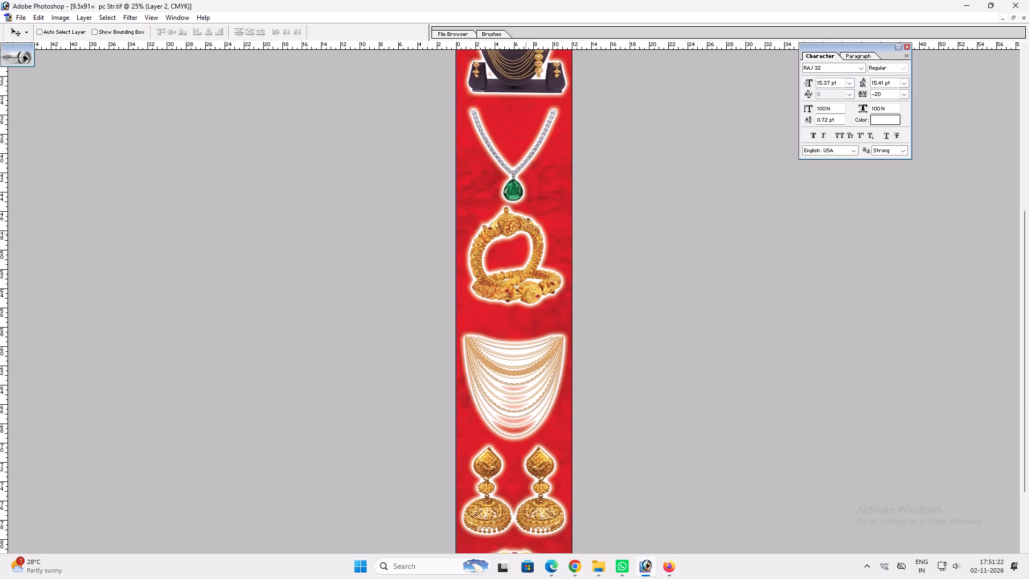
pyautogui.moveTo(526, 234); pyautogui.dragTo(526, 209)
pyautogui.moveTo(519, 110); pyautogui.dragTo(521, 319)
pyautogui.keyDown('ctrl'); pyautogui.click(513, 236); pyautogui.keyUp('ctrl')
pyautogui.hotkey('alt', 'l')
pyautogui.hotkey('alt', 'l')
pyautogui.hotkey('alt', 'l')
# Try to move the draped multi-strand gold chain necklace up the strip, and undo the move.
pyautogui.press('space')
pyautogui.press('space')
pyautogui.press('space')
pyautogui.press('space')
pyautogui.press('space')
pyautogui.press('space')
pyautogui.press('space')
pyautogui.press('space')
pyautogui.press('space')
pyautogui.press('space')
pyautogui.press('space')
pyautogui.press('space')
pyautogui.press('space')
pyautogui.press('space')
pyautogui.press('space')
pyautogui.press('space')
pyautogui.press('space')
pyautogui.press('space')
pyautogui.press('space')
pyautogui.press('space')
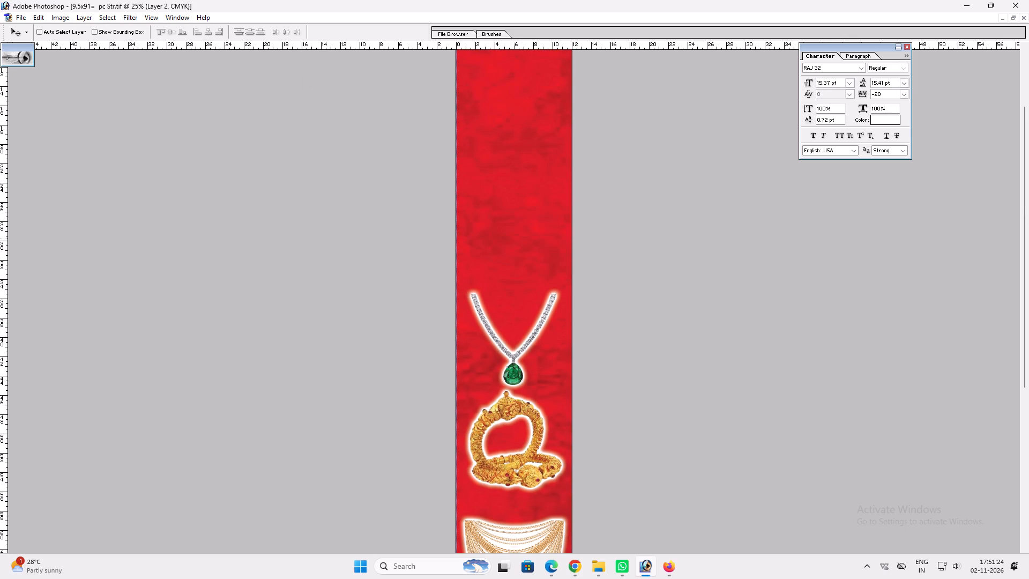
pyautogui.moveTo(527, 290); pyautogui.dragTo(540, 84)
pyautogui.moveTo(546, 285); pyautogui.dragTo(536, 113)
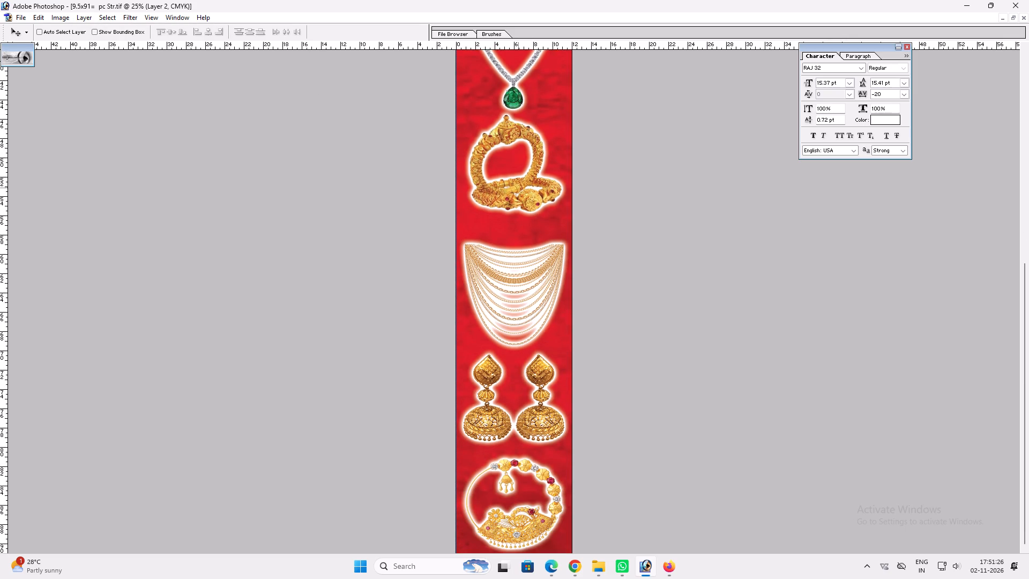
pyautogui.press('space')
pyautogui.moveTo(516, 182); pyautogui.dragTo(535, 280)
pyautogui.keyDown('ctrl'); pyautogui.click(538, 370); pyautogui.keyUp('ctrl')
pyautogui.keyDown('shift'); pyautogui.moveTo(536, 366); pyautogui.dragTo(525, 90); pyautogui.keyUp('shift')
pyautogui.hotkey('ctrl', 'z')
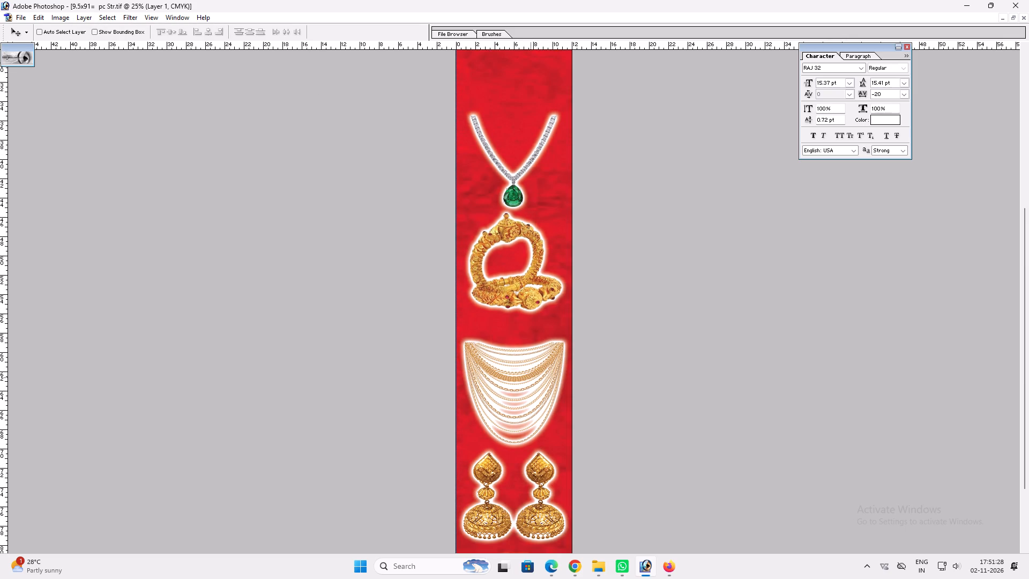
# Move the draped multi-strand gold chain necklace up the strip to just below the rings.
pyautogui.keyDown('ctrl'); pyautogui.click(527, 377); pyautogui.keyUp('ctrl')
pyautogui.moveTo(527, 376); pyautogui.dragTo(530, 322)
pyautogui.press('space')
pyautogui.moveTo(543, 162); pyautogui.dragTo(559, 381)
pyautogui.keyDown('shift'); pyautogui.moveTo(535, 473); pyautogui.dragTo(530, 70); pyautogui.keyUp('shift')
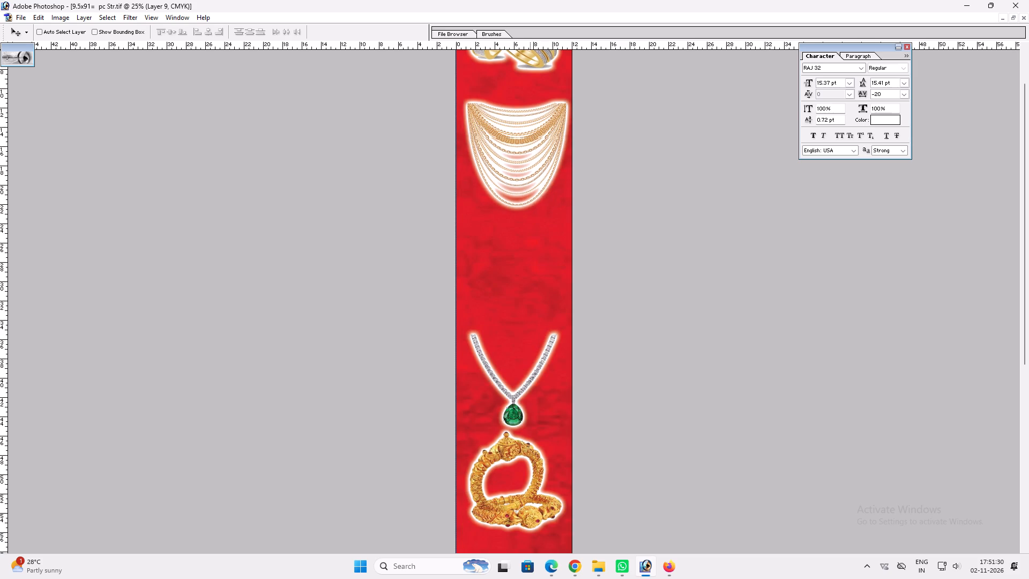
pyautogui.keyDown('shift'); pyautogui.moveTo(530, 70); pyautogui.dragTo(530, 63); pyautogui.keyUp('shift')
# Move the pair of gold jhumka earrings up the strip onto the gold bangles below the green pendant necklace.
pyautogui.press('space')
pyautogui.press('space')
pyautogui.press('space')
pyautogui.press('space')
pyautogui.press('space')
pyautogui.press('space')
pyautogui.press('space')
pyautogui.press('space')
pyautogui.press('space')
pyautogui.press('space')
pyautogui.press('space')
pyautogui.press('space')
pyautogui.moveTo(541, 361); pyautogui.dragTo(528, 146)
pyautogui.moveTo(548, 388); pyautogui.dragTo(547, 209)
pyautogui.keyDown('ctrl'); pyautogui.click(535, 371); pyautogui.keyUp('ctrl')
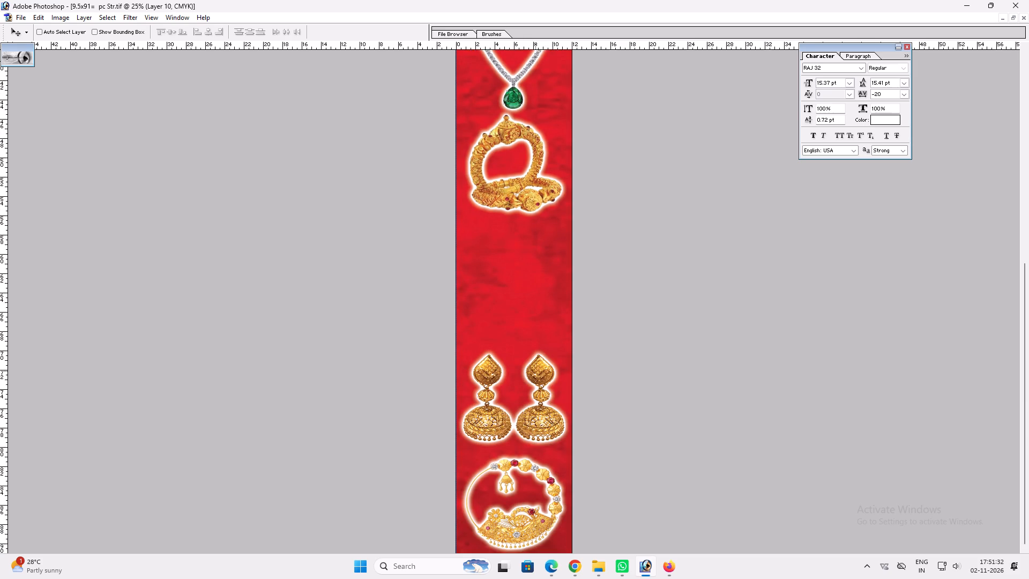
pyautogui.keyDown('shift'); pyautogui.moveTo(536, 370); pyautogui.dragTo(522, 173); pyautogui.keyUp('shift')
# Delete the layer with the gold bangles behind the jhumka earrings.
pyautogui.press('space')
pyautogui.moveTo(526, 143); pyautogui.dragTo(532, 203)
pyautogui.keyDown('ctrl'); pyautogui.click(510, 256); pyautogui.keyUp('ctrl')
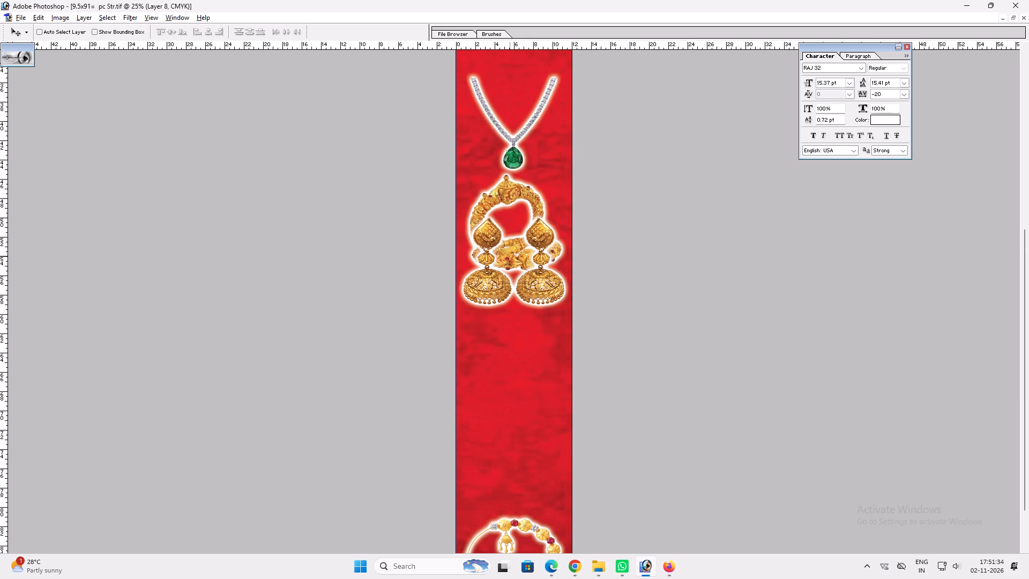
pyautogui.hotkey('alt', 'l')
pyautogui.hotkey('alt', 'l')
pyautogui.hotkey('alt', 'l')
# Move the jhumka earrings up into the gap between the multi-strand chain necklace and the green pendant necklace.
pyautogui.keyDown('ctrl'); pyautogui.click(539, 232); pyautogui.keyUp('ctrl')
pyautogui.press('space')
pyautogui.moveTo(534, 207); pyautogui.dragTo(543, 335)
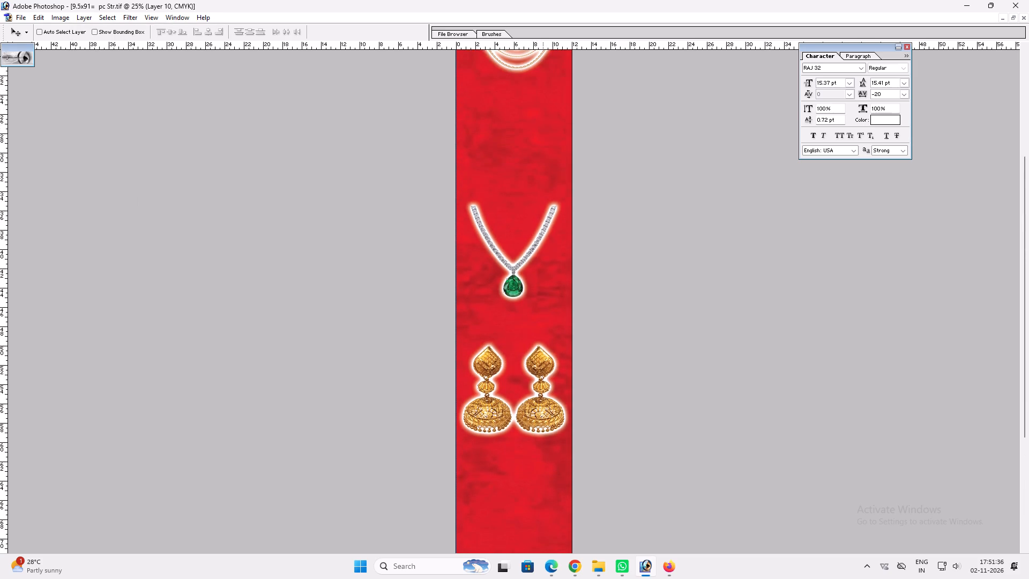
pyautogui.keyDown('shift'); pyautogui.moveTo(542, 355); pyautogui.dragTo(531, 95); pyautogui.keyUp('shift')
pyautogui.press('space')
pyautogui.press('space')
pyautogui.press('space')
pyautogui.press('space')
pyautogui.press('space')
pyautogui.press('space')
pyautogui.press('space')
pyautogui.press('space')
pyautogui.press('space')
pyautogui.press('space')
pyautogui.press('space')
pyautogui.press('space')
pyautogui.press('space')
pyautogui.press('space')
pyautogui.press('space')
pyautogui.press('space')
pyautogui.press('space')
pyautogui.press('space')
pyautogui.press('space')
pyautogui.press('space')
pyautogui.moveTo(531, 102); pyautogui.dragTo(542, 407)
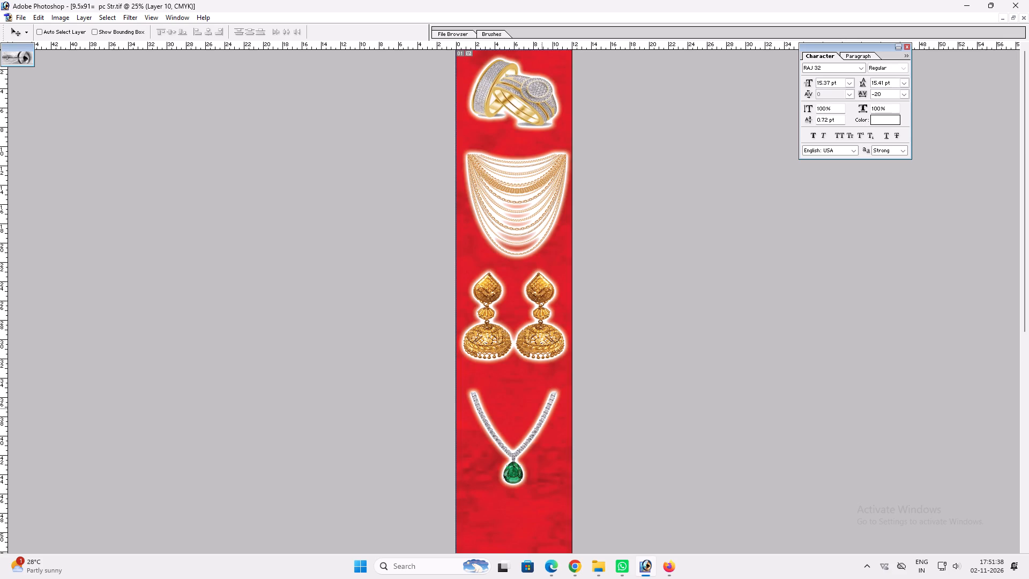
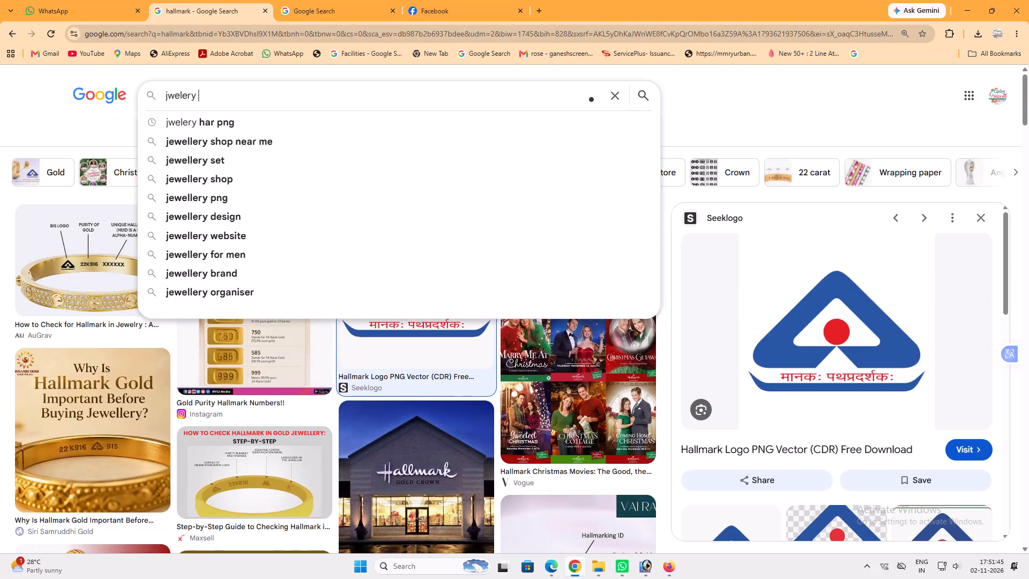
# Complete the image search for "jwelery Png".
pyautogui.write('Png')
pyautogui.press('space')
pyautogui.press('Return')
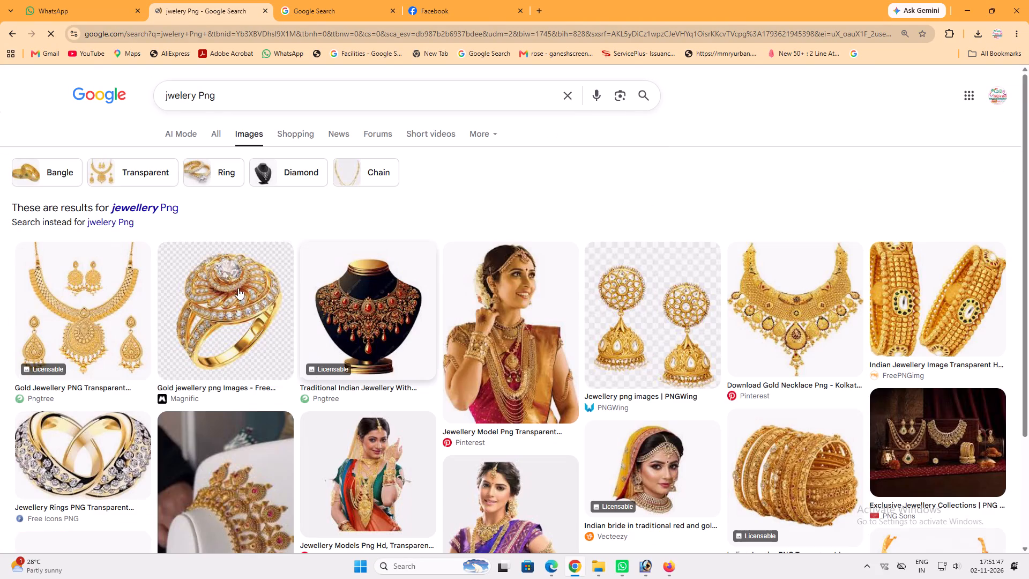
# Browse the jewellery image results and preview the gold necklace image from Png Edits.
pyautogui.click(137, 210)
pyautogui.scroll(-1, 572, 321)
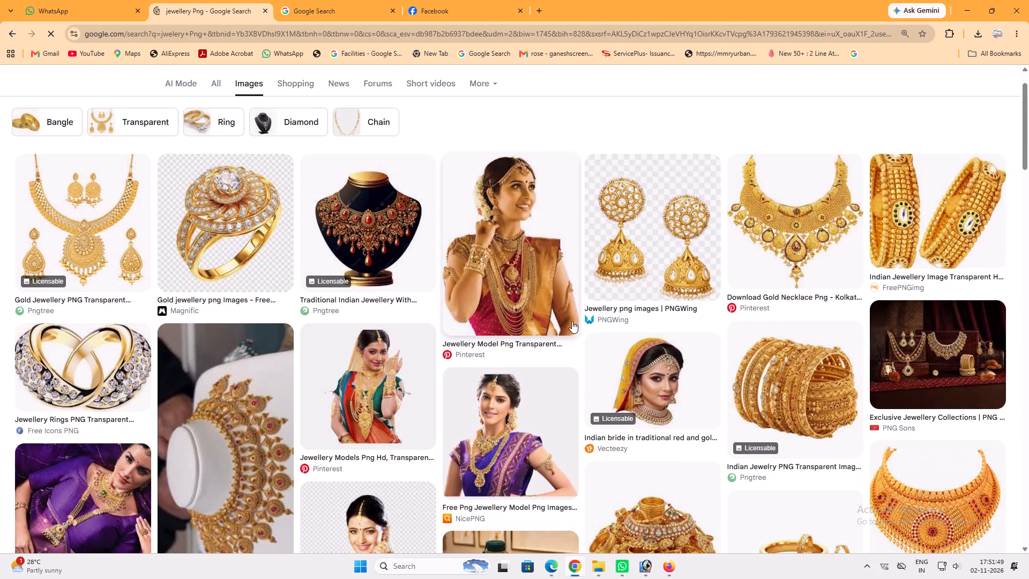
pyautogui.scroll(-8, 572, 321)
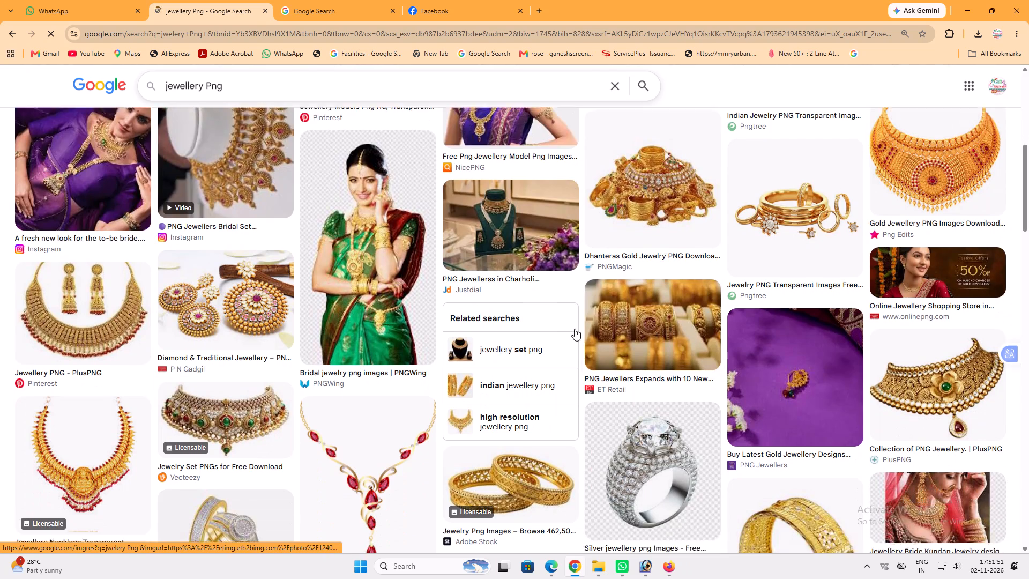
pyautogui.scroll(-6, 575, 329)
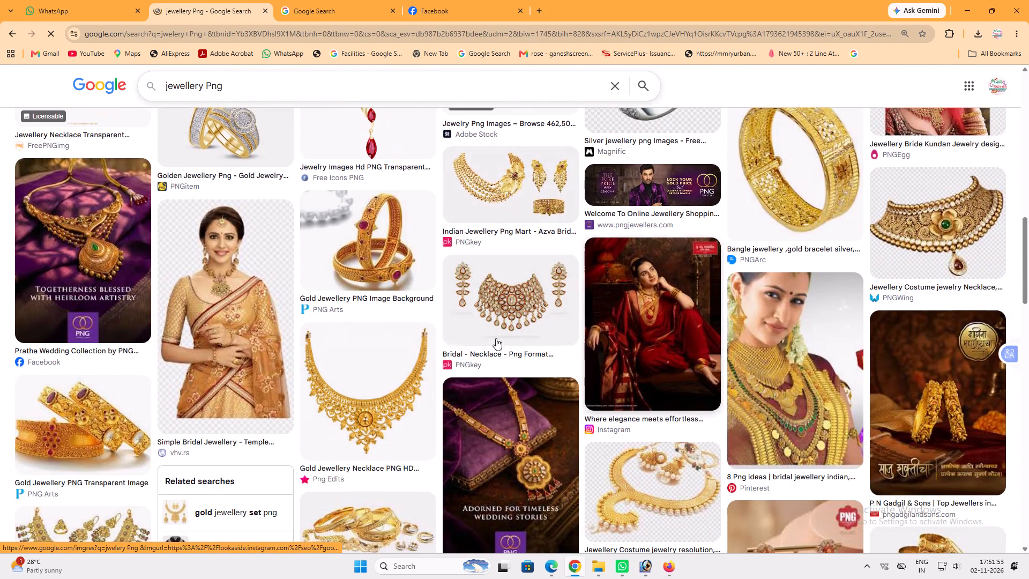
pyautogui.scroll(-2, 444, 342)
pyautogui.click(391, 315)
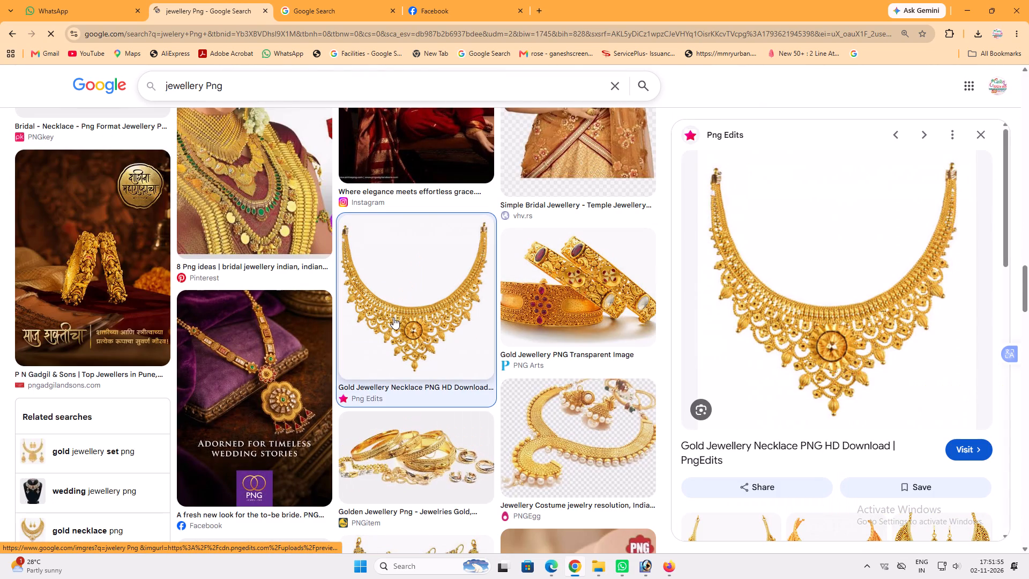
# Look further through the results, preview the PNGitem gold bangles image and open its full set of related images.
pyautogui.scroll(-2, 402, 317)
pyautogui.scroll(-3, 795, 286)
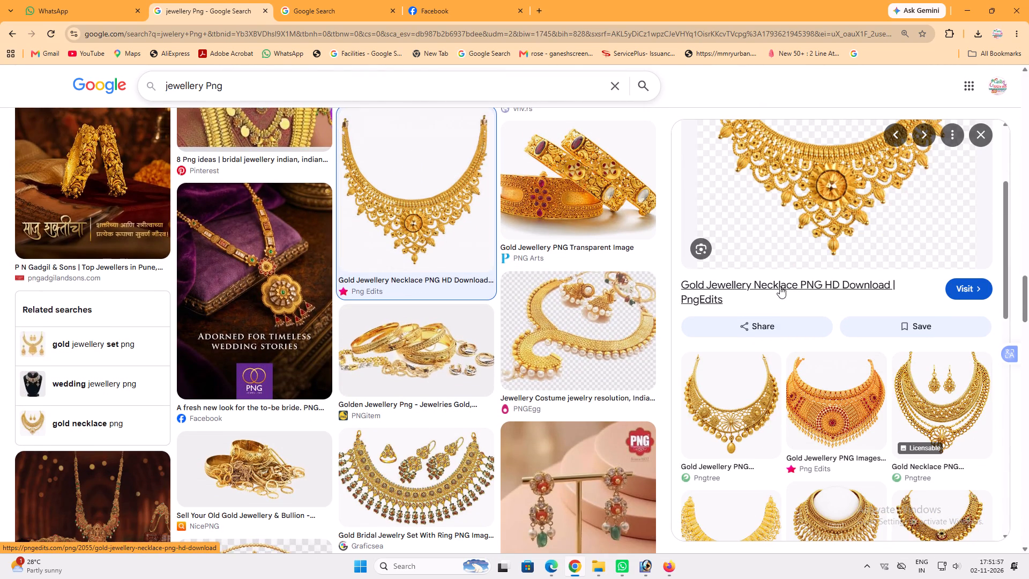
pyautogui.scroll(-9, 451, 291)
pyautogui.scroll(-4, 309, 312)
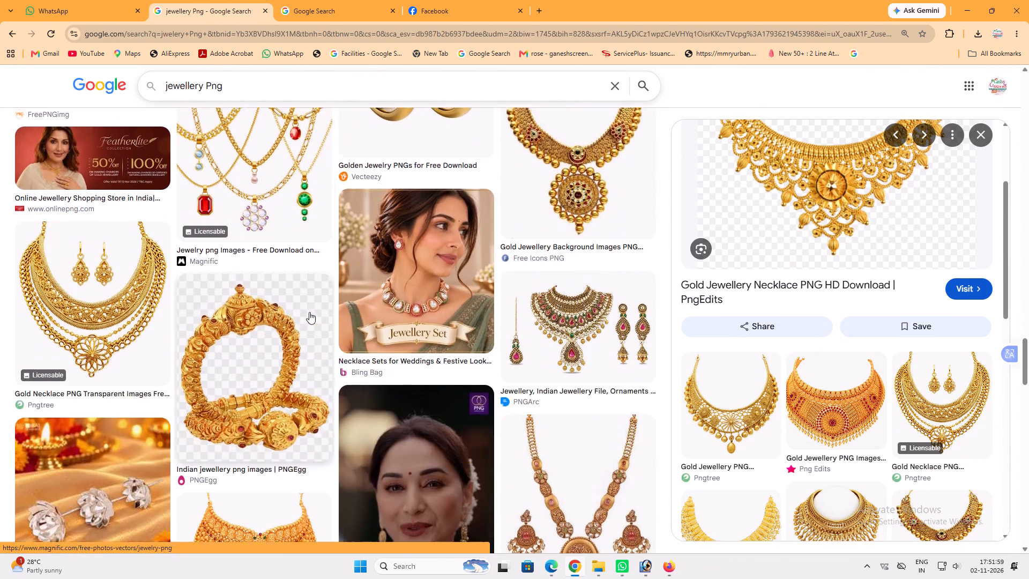
pyautogui.scroll(-6, 302, 324)
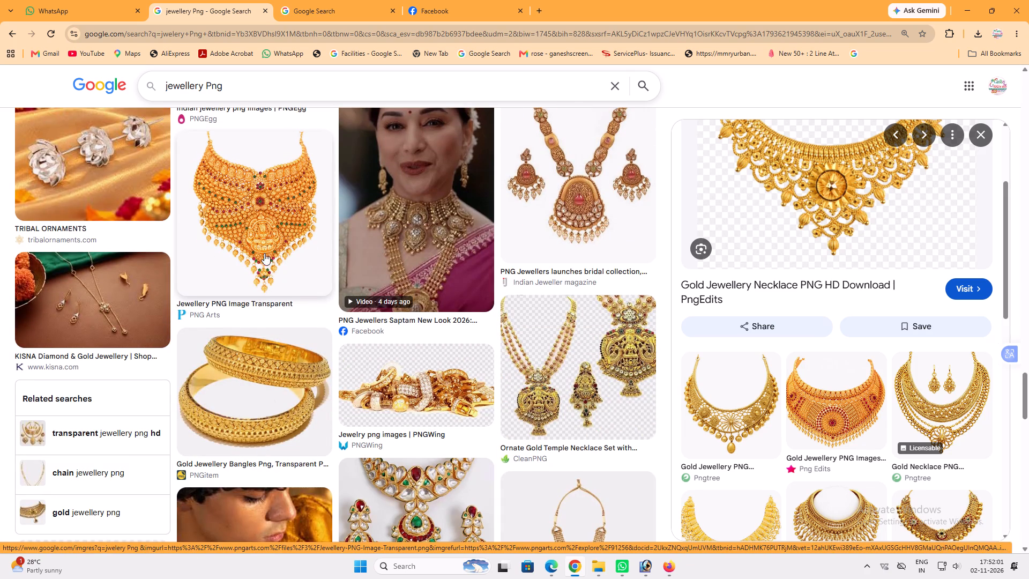
pyautogui.scroll(-2, 264, 261)
pyautogui.click(264, 266)
pyautogui.scroll(-4, 747, 382)
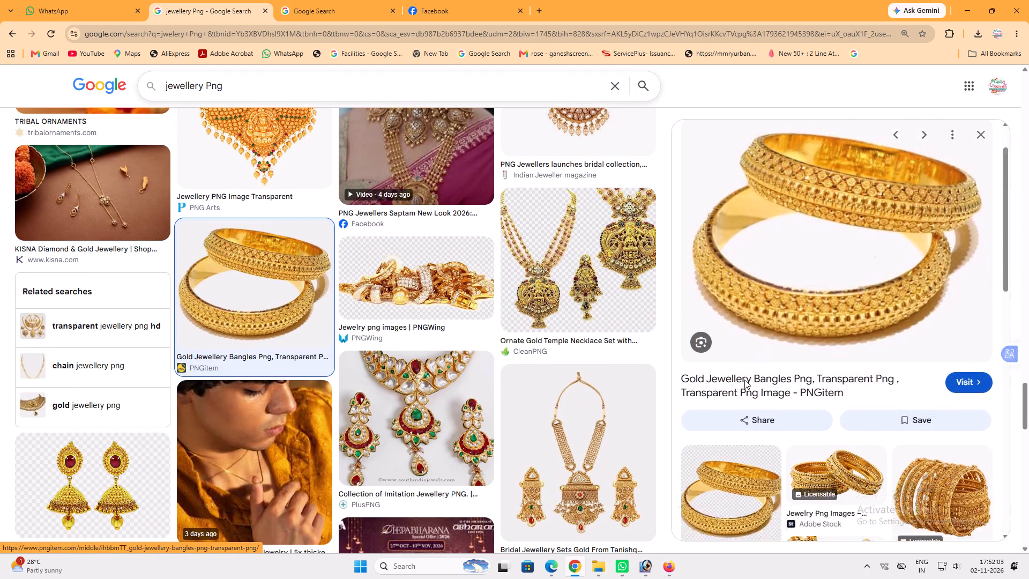
pyautogui.scroll(-5, 744, 380)
pyautogui.scroll(-3, 783, 466)
pyautogui.click(773, 387)
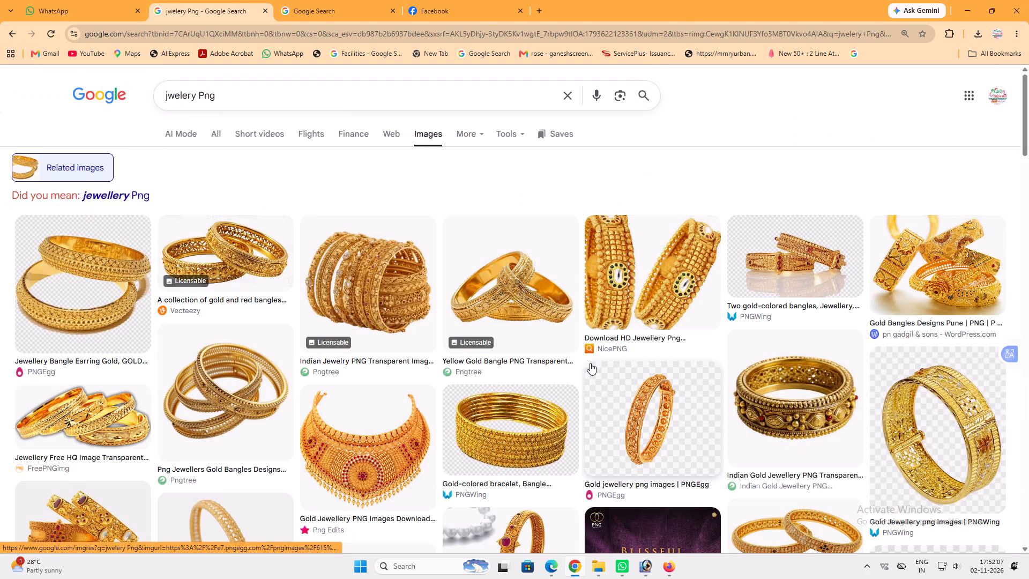
# Look through the related bangle and jewellery images for suitable artwork to use on the strip.
pyautogui.scroll(-8, 414, 361)
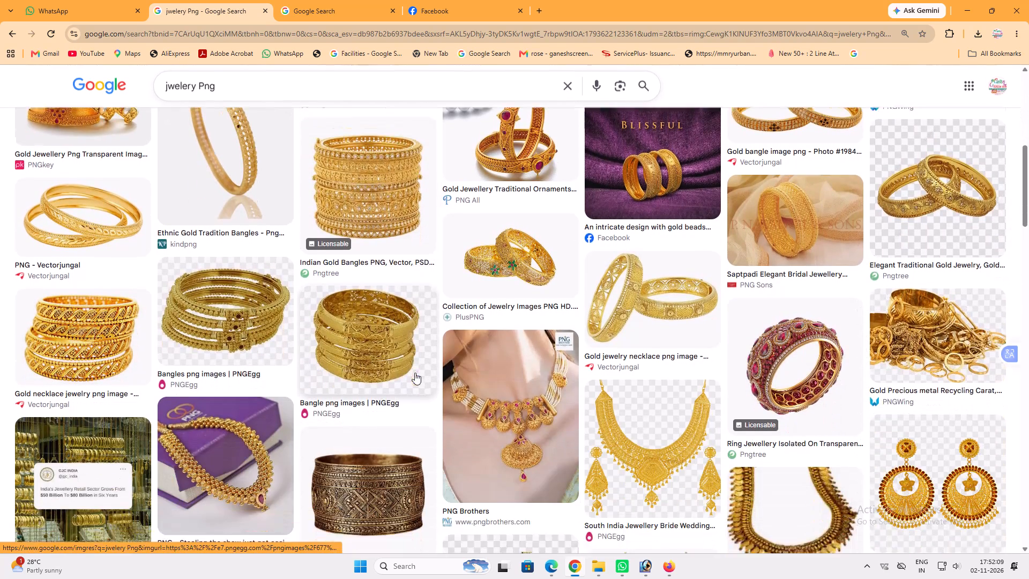
pyautogui.scroll(-7, 407, 384)
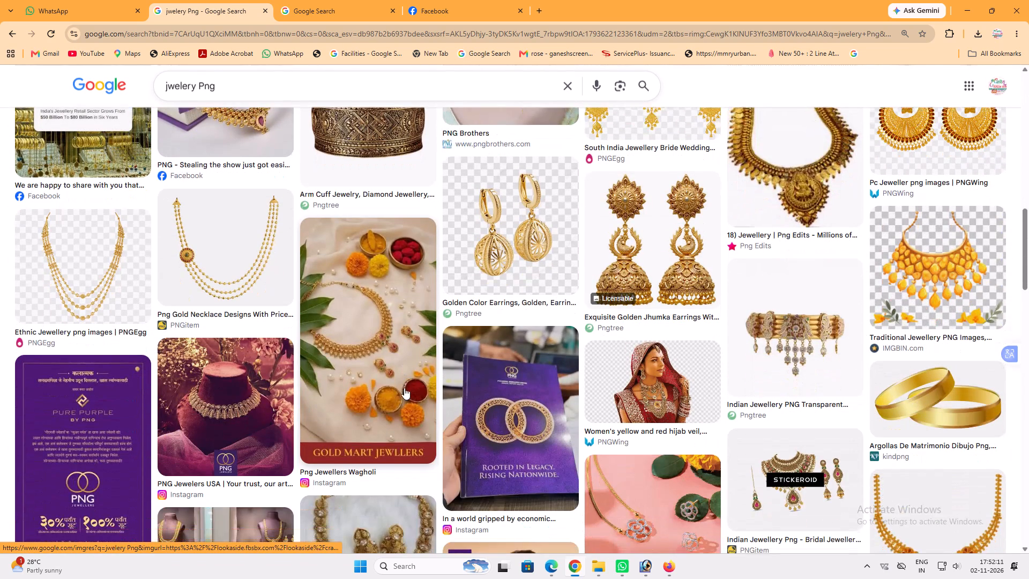
pyautogui.scroll(-13, 402, 388)
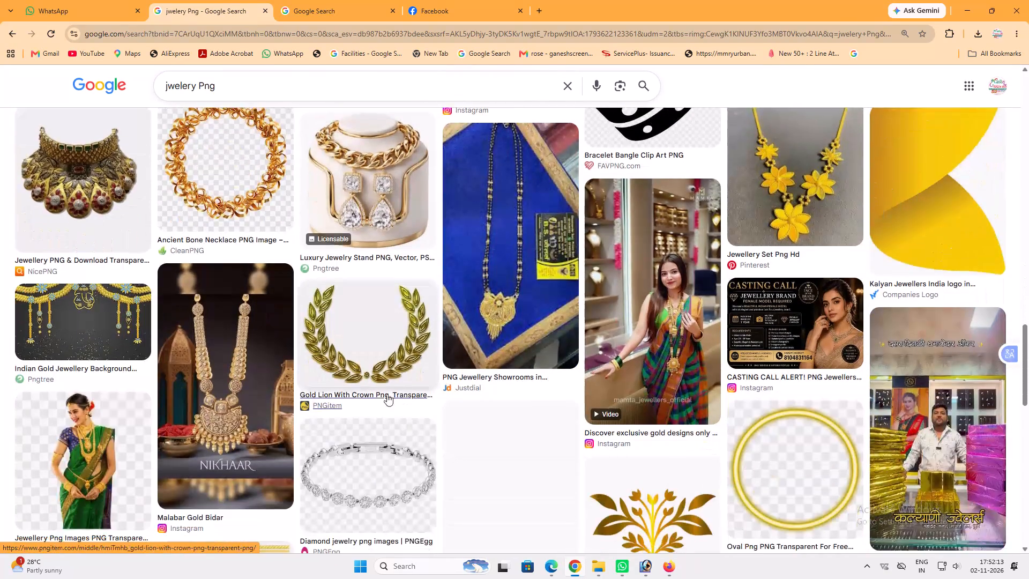
pyautogui.scroll(-12, 371, 395)
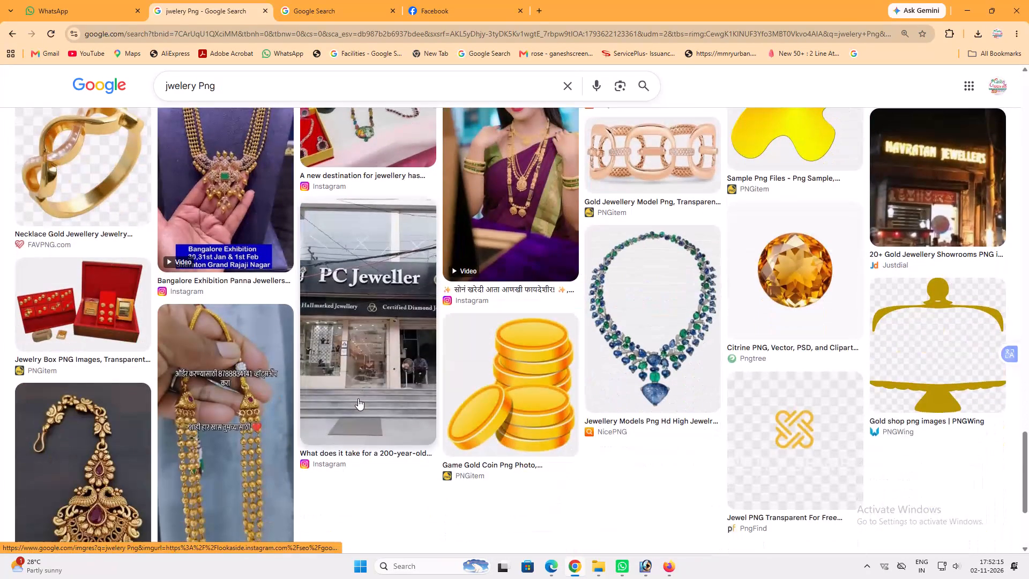
pyautogui.scroll(-5, 548, 404)
pyautogui.scroll(6, 449, 400)
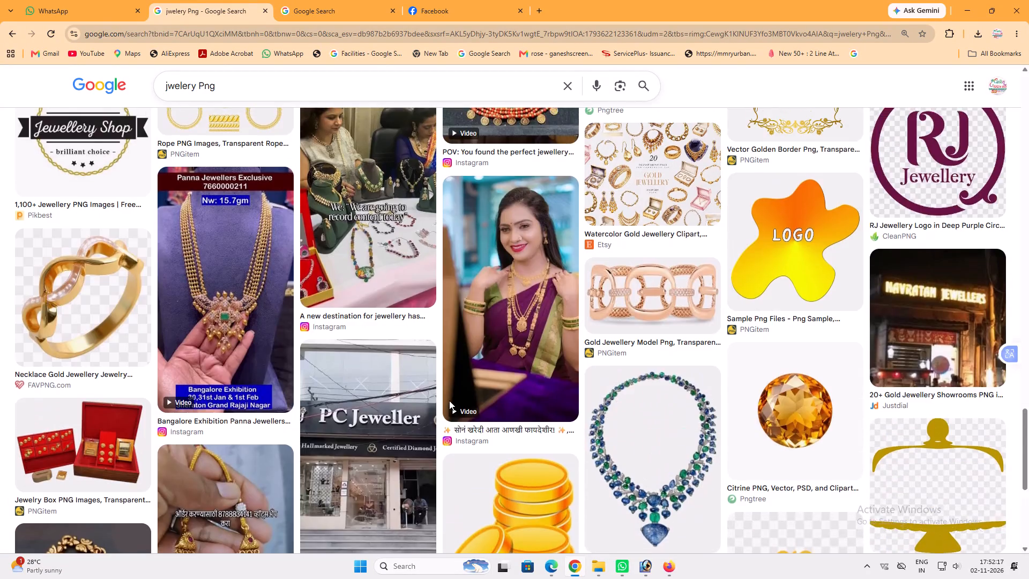
pyautogui.scroll(9, 449, 400)
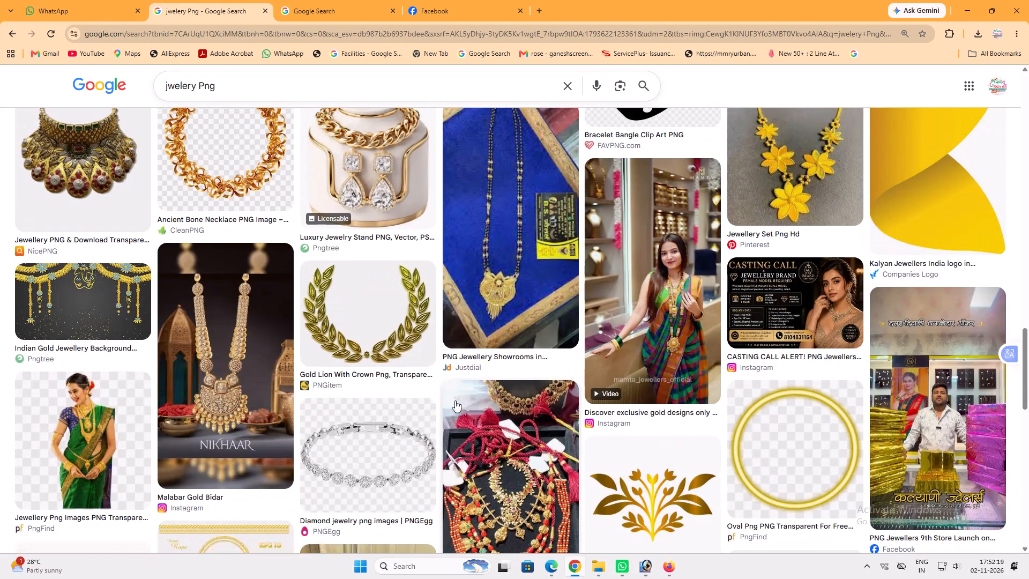
pyautogui.scroll(5, 455, 400)
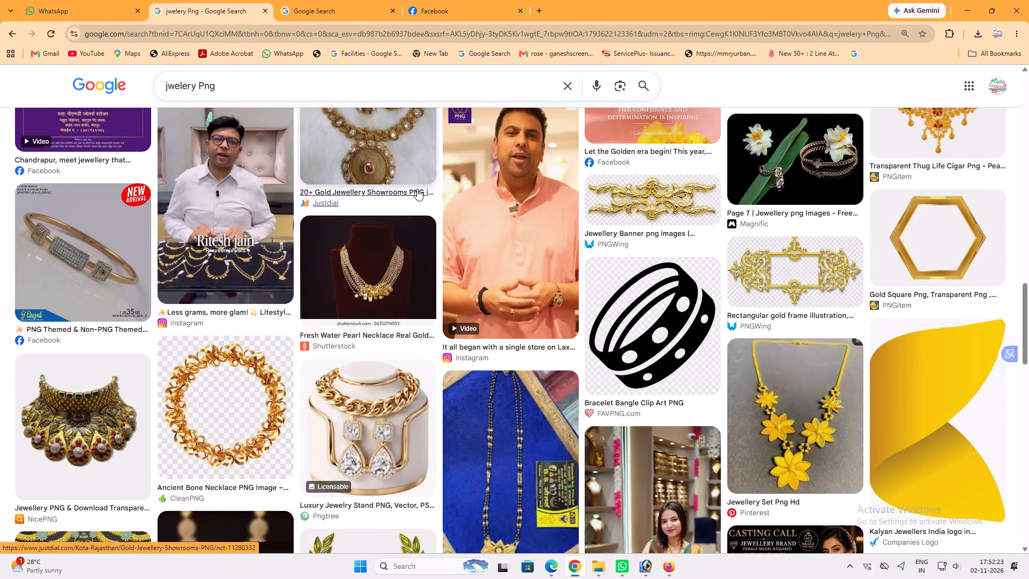
# Search the images for "Golden Kalsh".
pyautogui.click(301, 88)
pyautogui.hotkey('ctrl', 'a')
pyautogui.write('Goldeb')
pyautogui.press('BackSpace')
pyautogui.write('n Kals')
pyautogui.press('h')
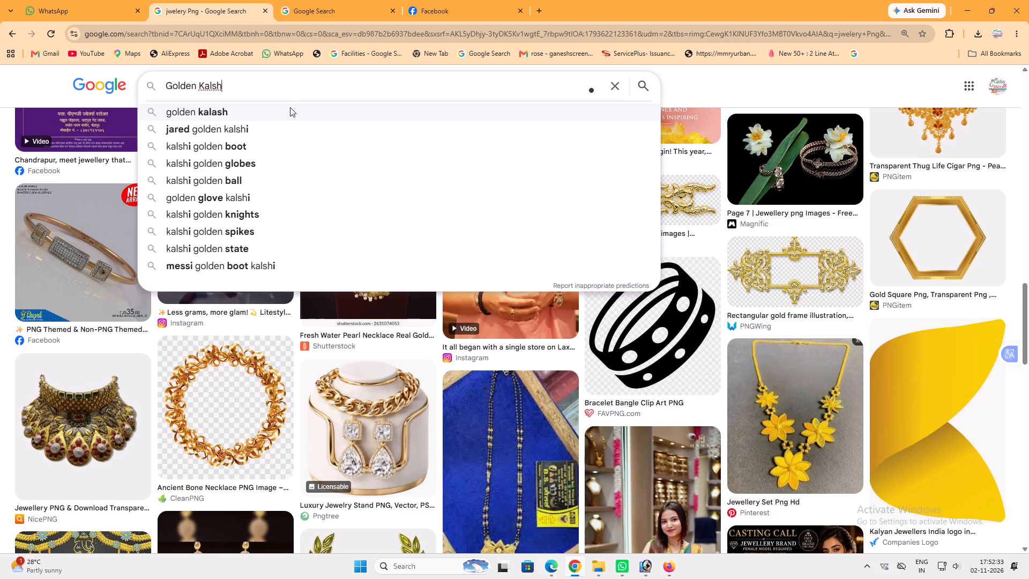
pyautogui.press('Return')
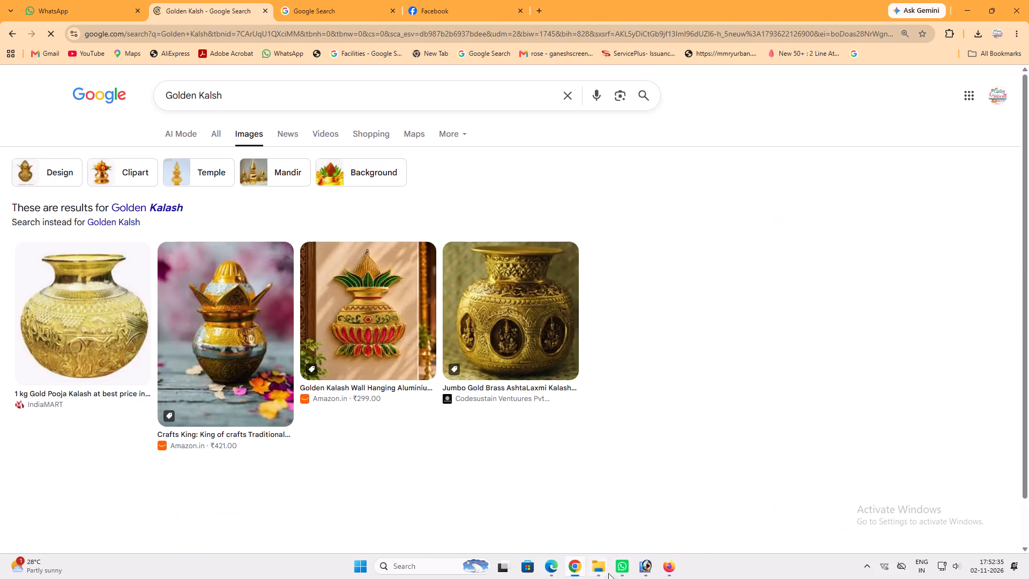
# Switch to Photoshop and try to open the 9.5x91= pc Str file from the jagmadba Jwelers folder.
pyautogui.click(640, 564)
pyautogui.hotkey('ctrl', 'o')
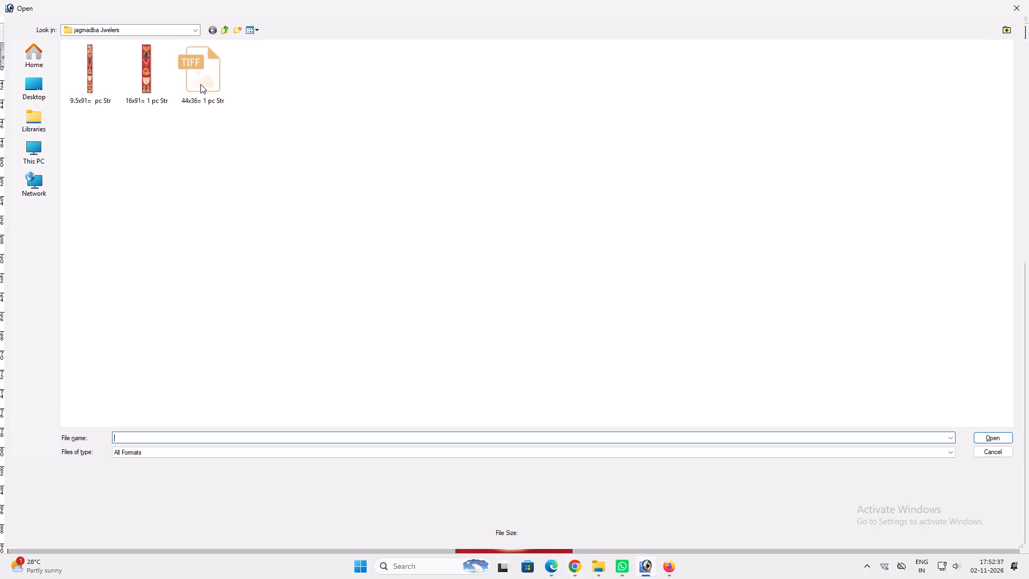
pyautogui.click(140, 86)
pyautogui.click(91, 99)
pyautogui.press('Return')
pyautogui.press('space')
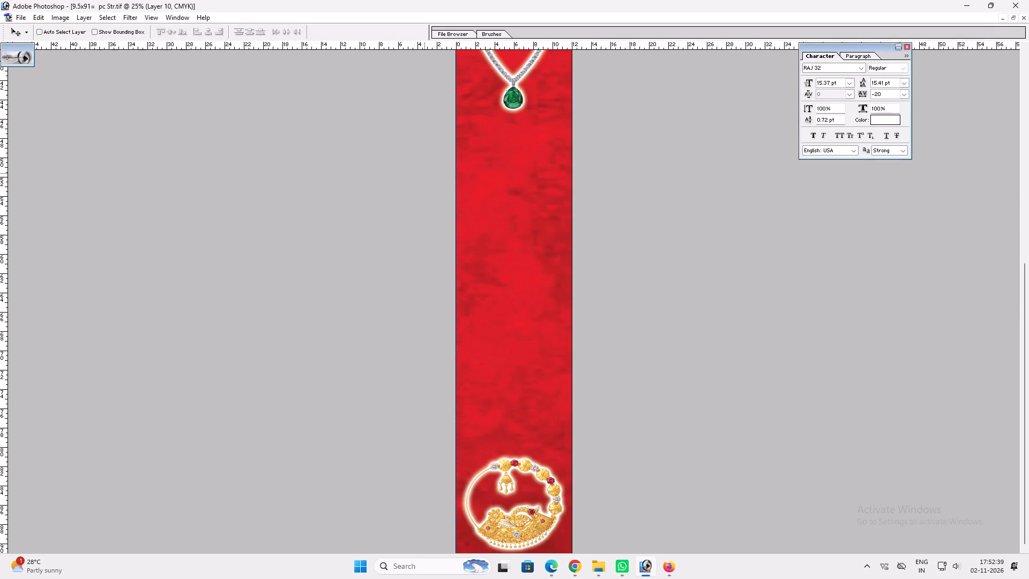
# Save the rearranged strip with its layers as a separate TIFF named 9.5x91= pc Strff in the jagmadba Jwelers folder.
pyautogui.hotkey('ctrl', 'shift', 's')
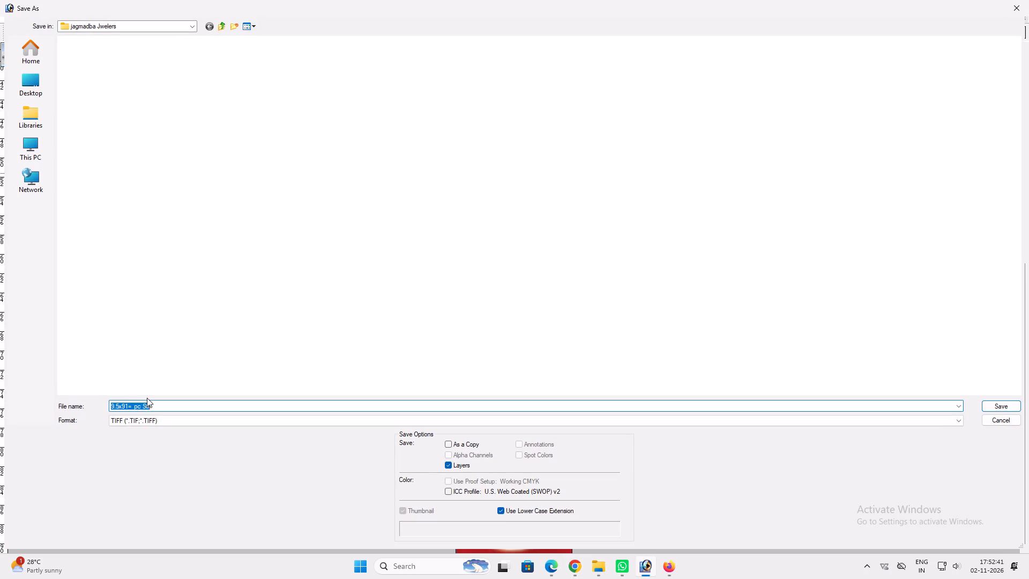
pyautogui.click(159, 403)
pyautogui.write('ff')
pyautogui.press('Return')
pyautogui.press('Return')
pyautogui.press('Return')
# Open the original 9.5x91= pc Str TIFF, save it as a JPEG copy under the same name and close it.
pyautogui.hotkey('ctrl', 'o')
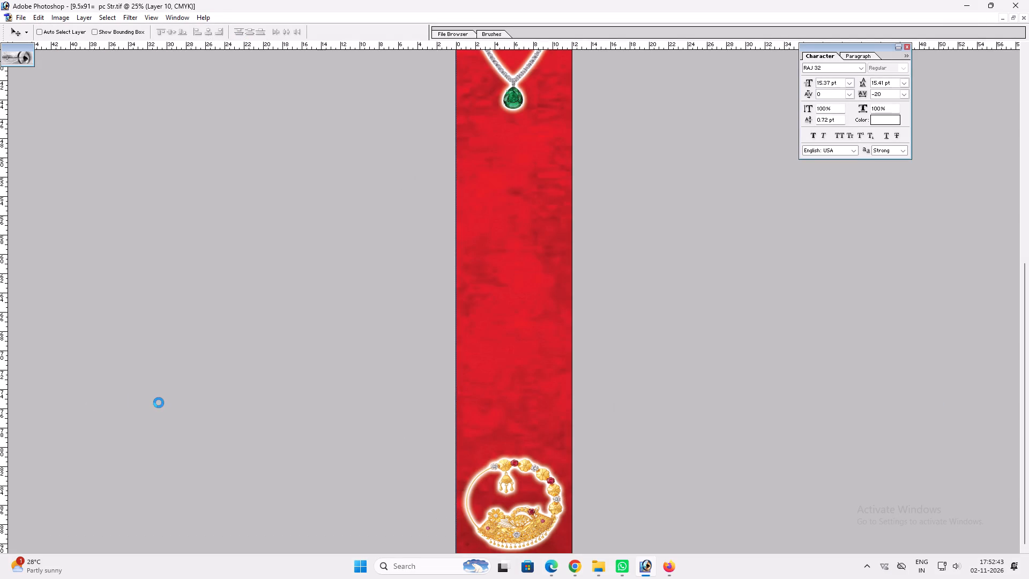
pyautogui.click(105, 98)
pyautogui.press('Return')
pyautogui.press('space')
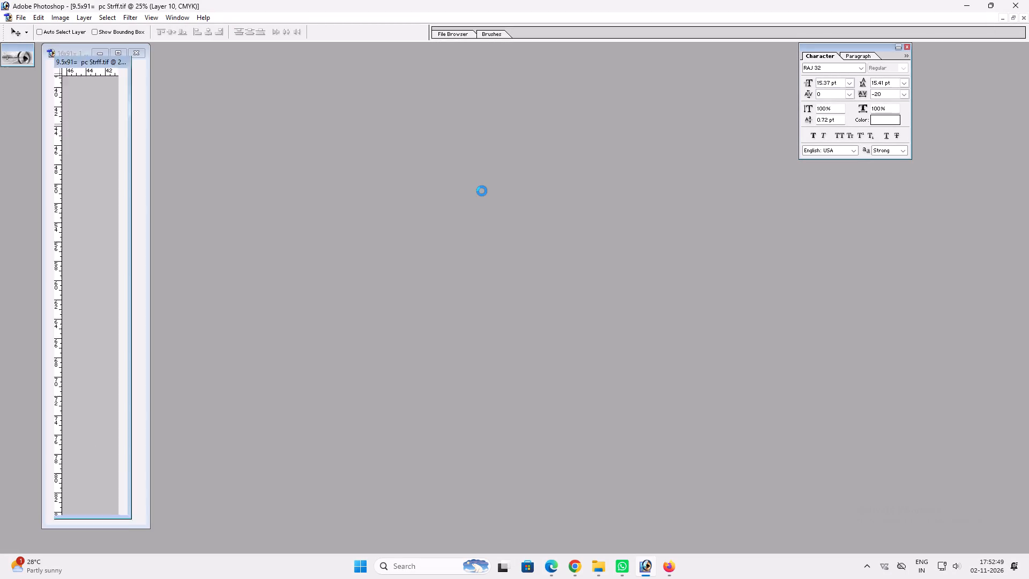
pyautogui.hotkey('ctrl', 'shift', 's')
pyautogui.press('Tab')
pyautogui.press('j')
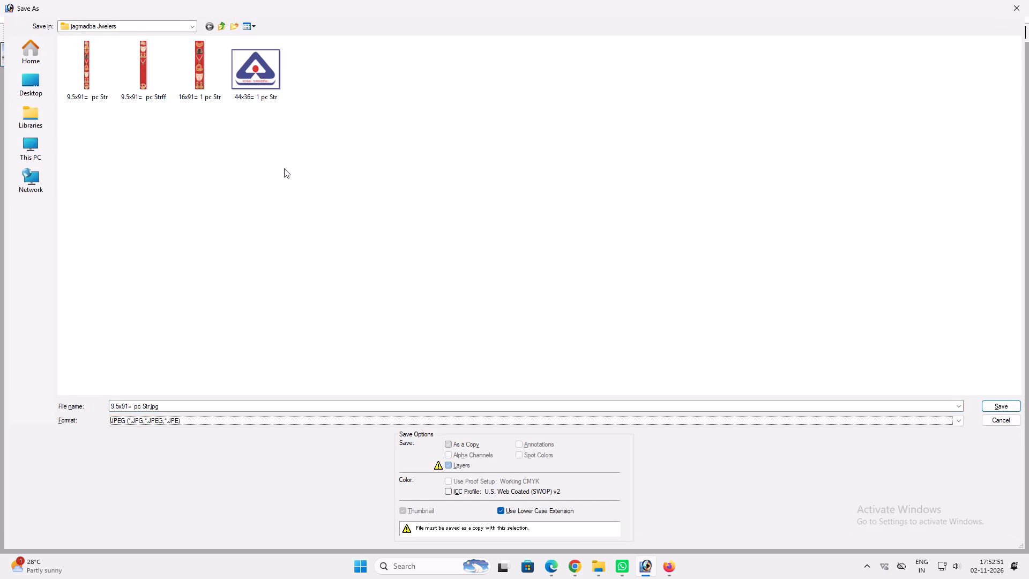
pyautogui.press('Return')
pyautogui.press('Return')
pyautogui.press('Return')
pyautogui.hotkey('ctrl', 'w')
# Copy the 9.5x91= pc Str JPEG file from the jagmadba Jwelers folder.
pyautogui.hotkey('ctrl', 'o')
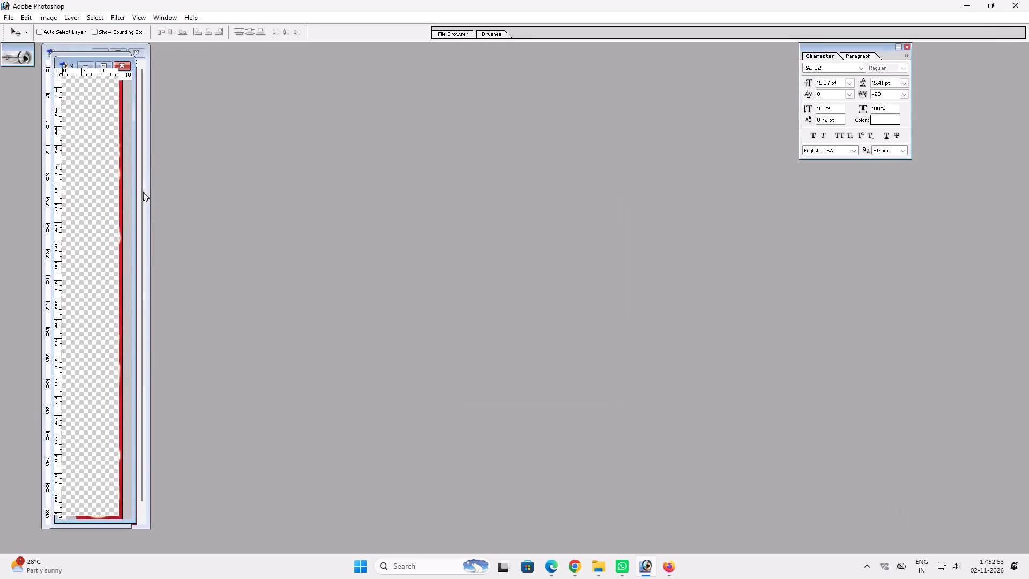
pyautogui.click(148, 90)
pyautogui.click(209, 83)
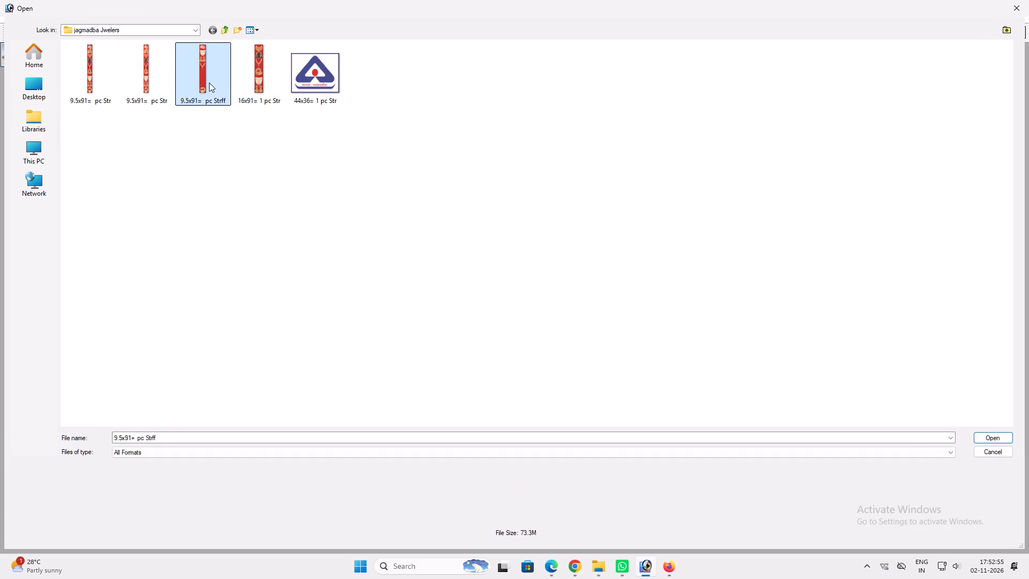
pyautogui.click(268, 83)
pyautogui.click(103, 86)
pyautogui.hotkey('ctrl', 'c')
pyautogui.hotkey('ctrl', 'c')
pyautogui.hotkey('ctrl', 'c')
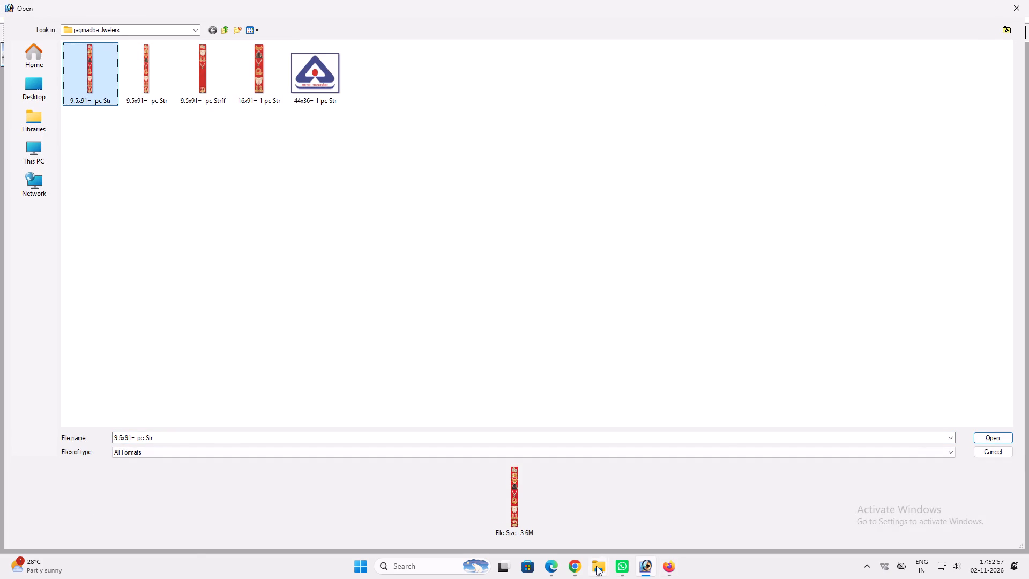
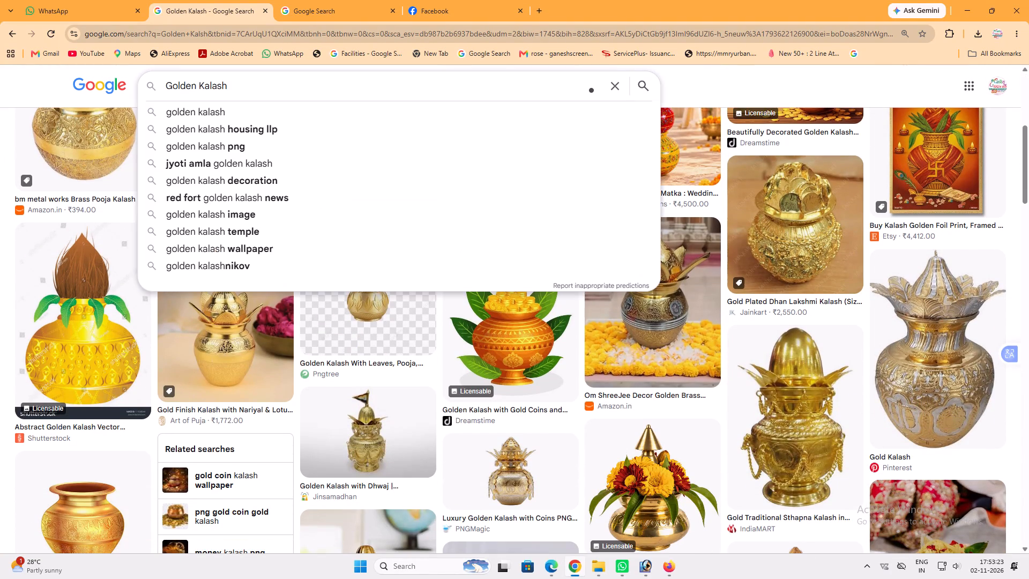
# Change the image search to Golden coin Kalash.
pyautogui.write('Ci')
pyautogui.press('BackSpace')
pyautogui.write('il')
pyautogui.press('e')
pyautogui.press('BackSpace')
pyautogui.press('BackSpace')
pyautogui.press('BackSpace')
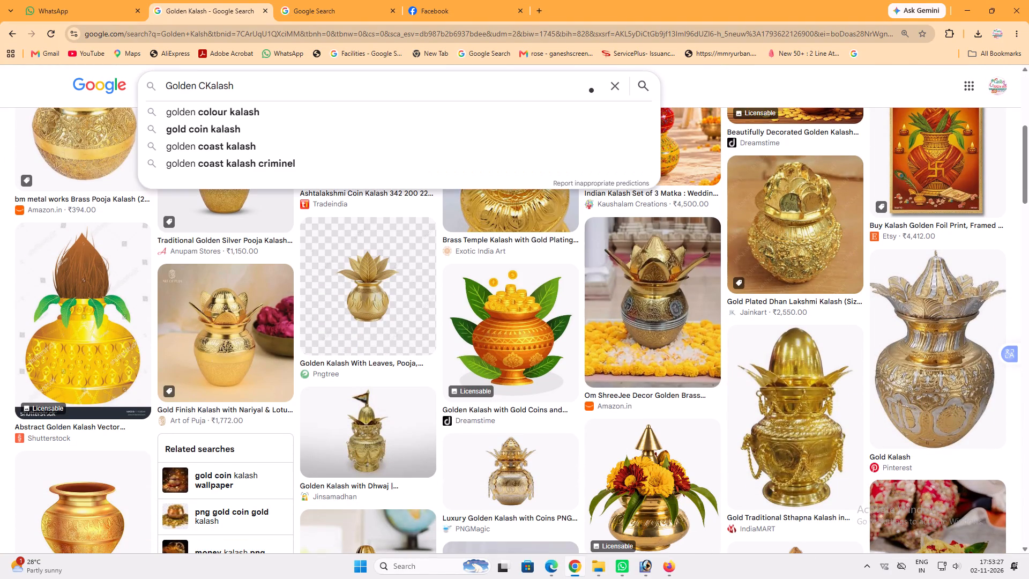
pyautogui.press('BackSpace')
pyautogui.press('c')
pyautogui.write('oan')
pyautogui.press('space')
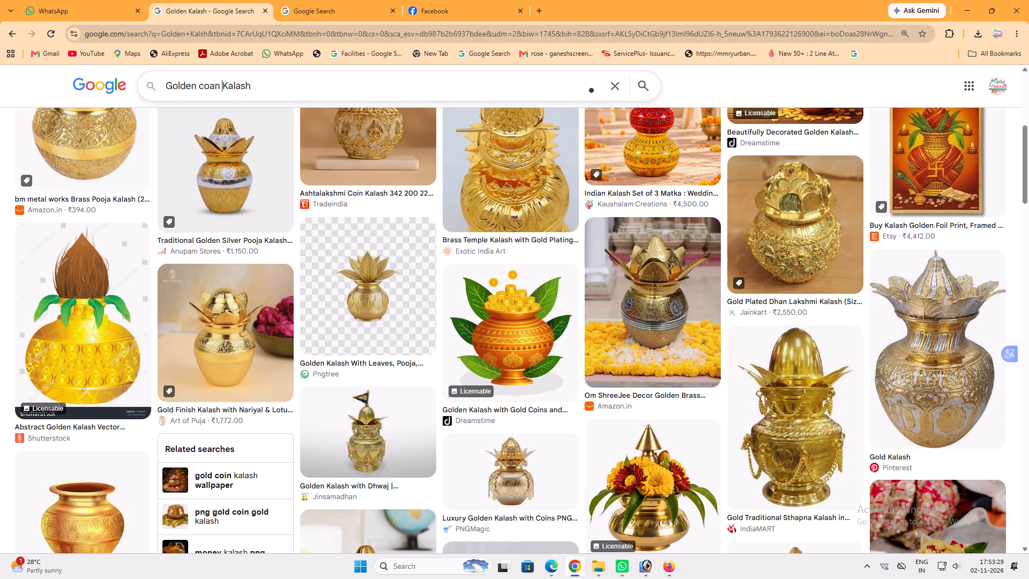
pyautogui.press('Return')
pyautogui.click(154, 206)
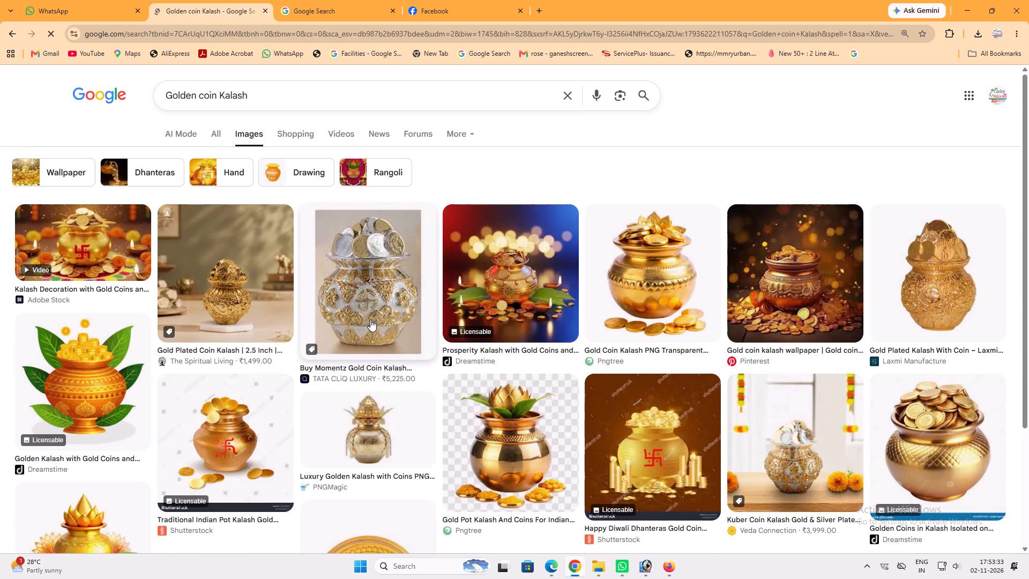
# Browse the coin kalash images and preview the Golden Silver Metal Coin Kalash from 90 Degree Store with its related pictures.
pyautogui.scroll(-4, 509, 257)
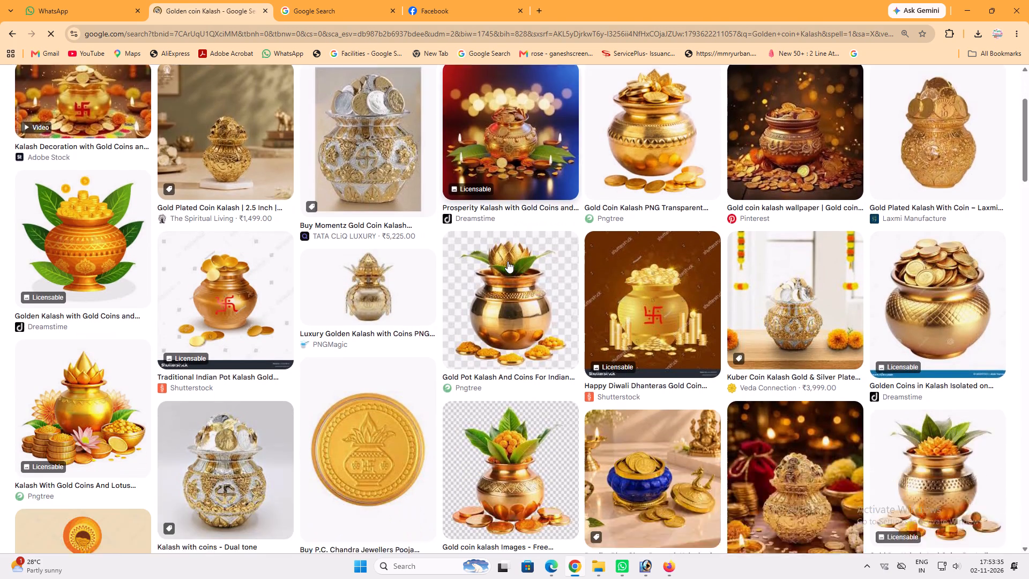
pyautogui.scroll(-4, 397, 260)
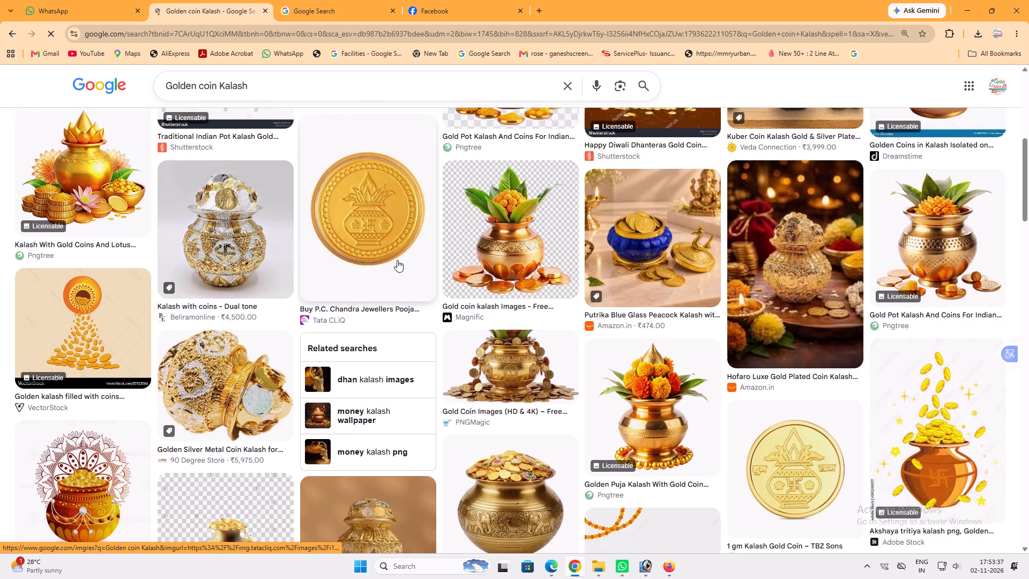
pyautogui.click(257, 315)
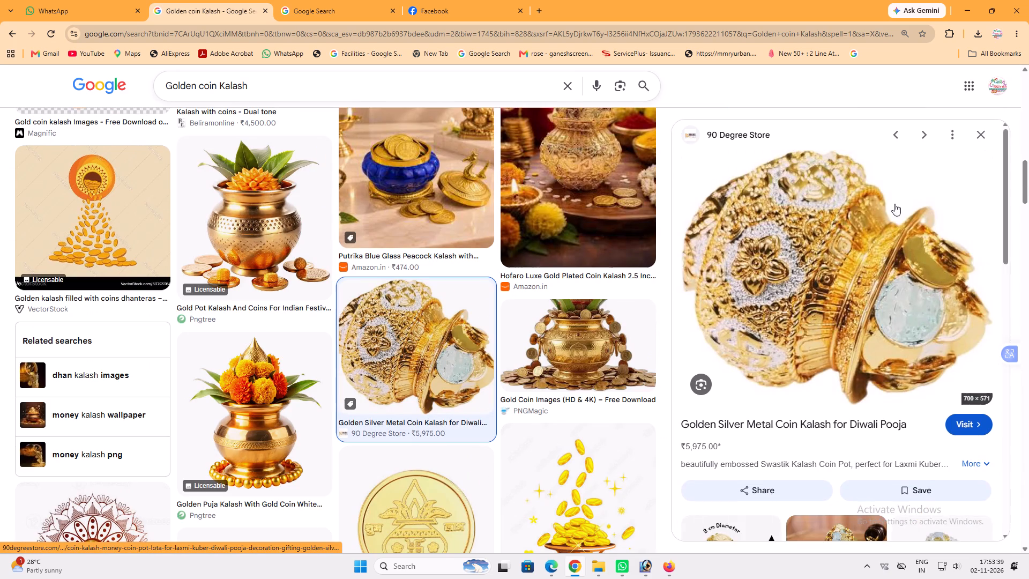
pyautogui.scroll(-4, 897, 204)
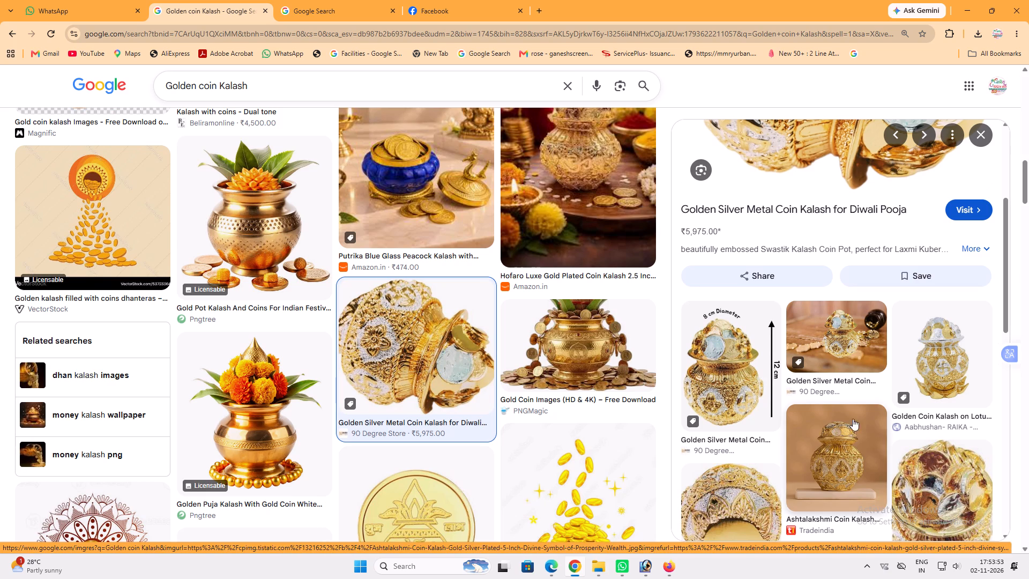
# Switch to Photoshop and open the original 9.5x91= pc Str file from the jagmadba Jwelers folder.
pyautogui.click(653, 559)
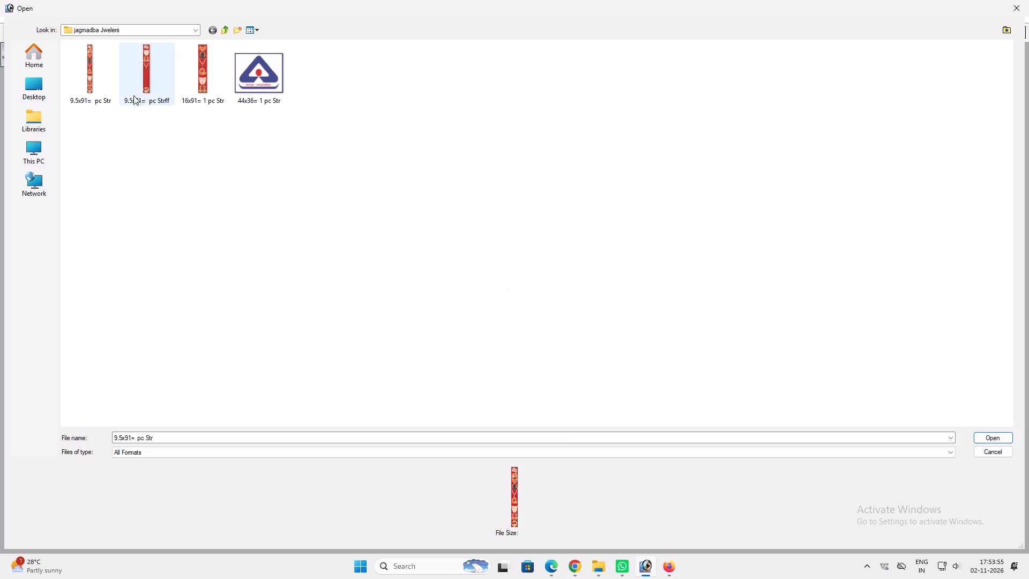
pyautogui.click(104, 78)
pyautogui.press('Return')
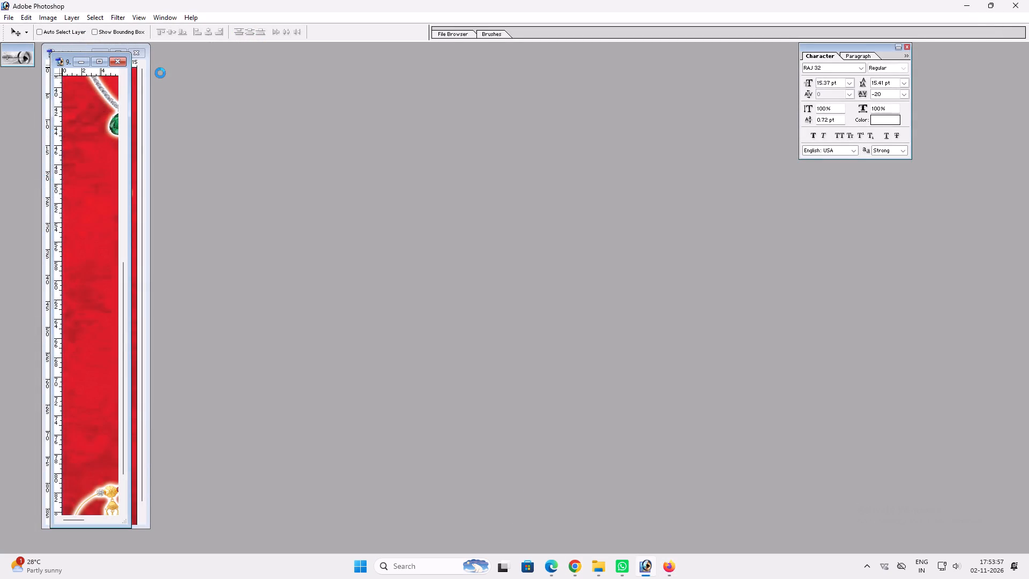
# Remove the white outer glow from the diamond rings and the gold bangle set at the top of the strip.
pyautogui.click(111, 74)
pyautogui.hotkey('ctrl', '+')
pyautogui.hotkey('ctrl', '+')
pyautogui.hotkey('ctrl', '+')
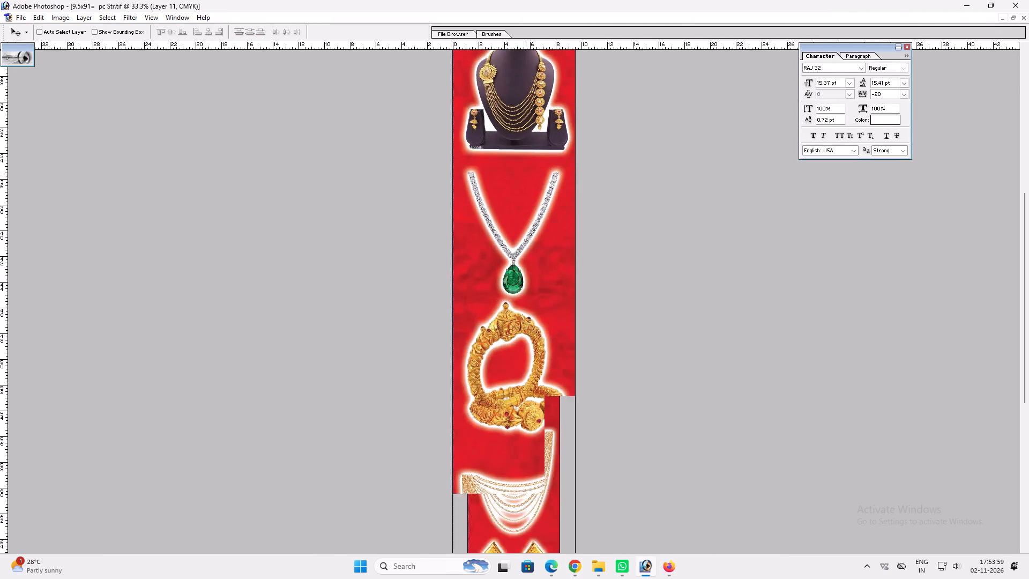
pyautogui.press('space')
pyautogui.moveTo(526, 175); pyautogui.dragTo(500, 524)
pyautogui.keyDown('ctrl'); pyautogui.click(531, 117); pyautogui.keyUp('ctrl')
pyautogui.hotkey('alt', 'l')
pyautogui.hotkey('alt', 'y')
pyautogui.hotkey('alt', 'o')
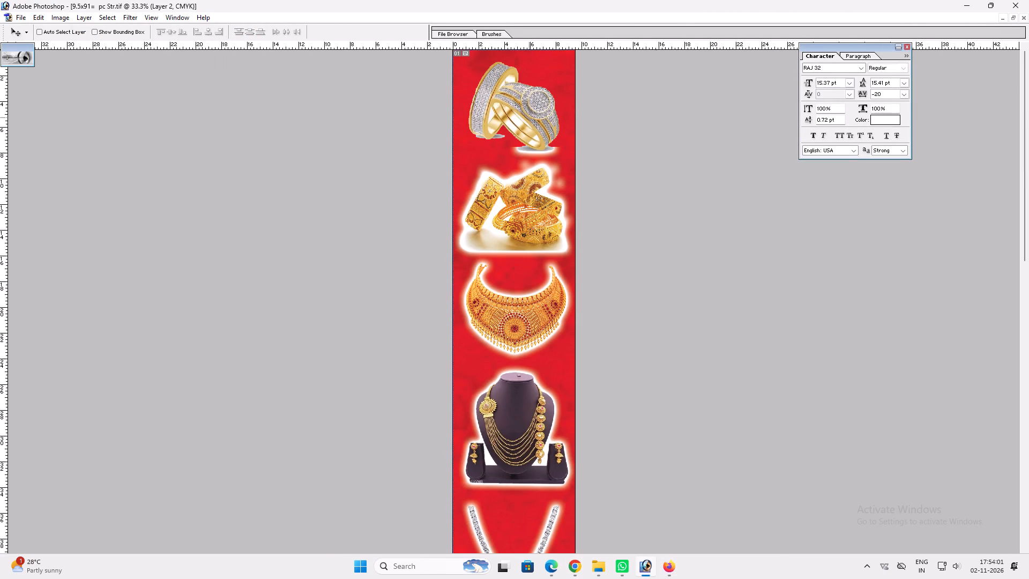
pyautogui.keyDown('ctrl'); pyautogui.click(546, 205); pyautogui.keyUp('ctrl')
pyautogui.hotkey('alt', ';')
pyautogui.hotkey('alt', 'y')
pyautogui.hotkey('alt', 'o')
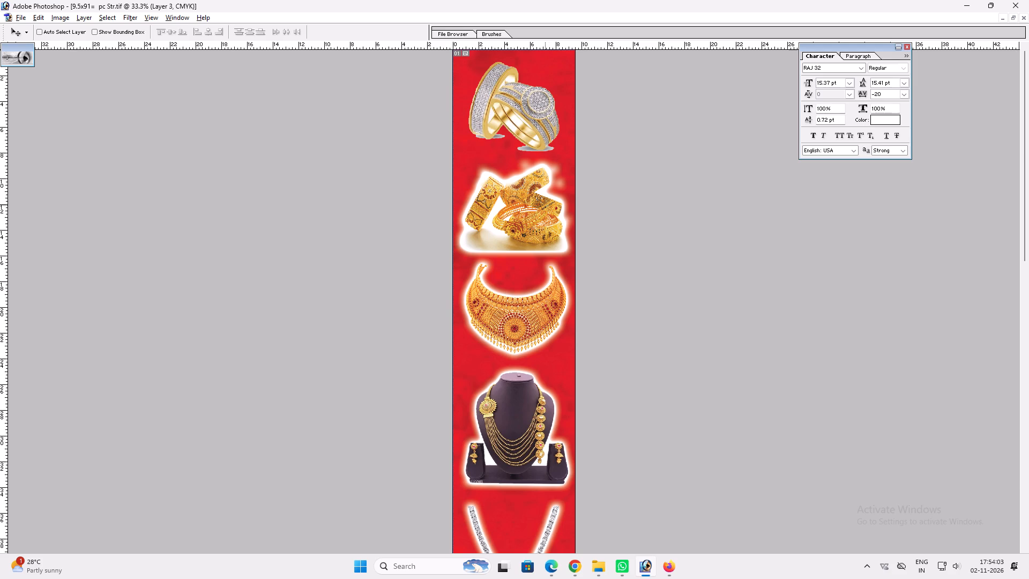
pyautogui.hotkey('alt', 'l')
pyautogui.hotkey('alt', 'y')
pyautogui.hotkey('alt', 'o')
# Remove the outer glow from the wide gold necklace and from the necklace set on the dark display bust.
pyautogui.write('vv')
pyautogui.keyDown('ctrl'); pyautogui.click(523, 324); pyautogui.keyUp('ctrl')
pyautogui.keyDown('ctrl'); pyautogui.click(519, 323); pyautogui.keyUp('ctrl')
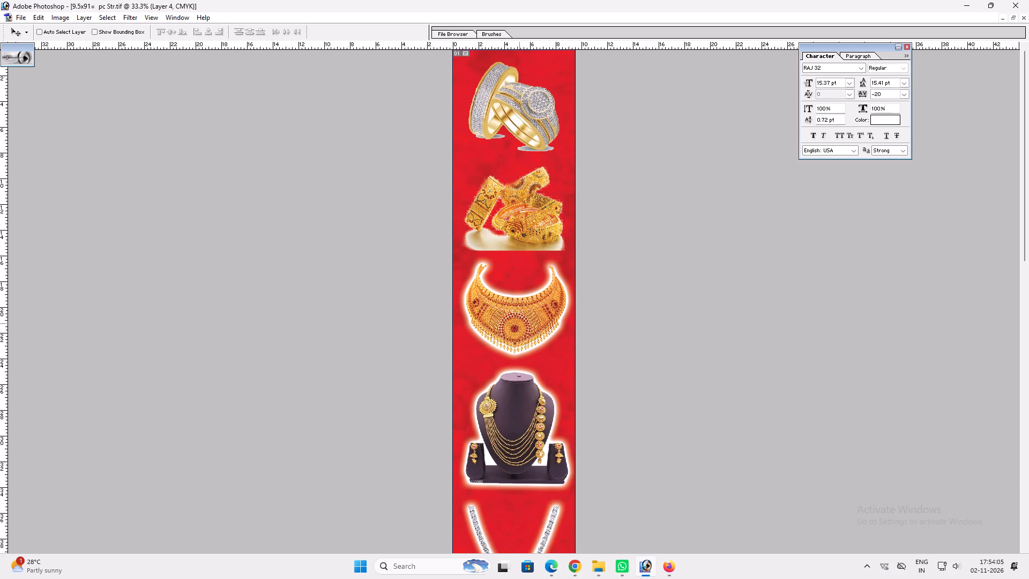
pyautogui.hotkey('alt', 'l')
pyautogui.hotkey('alt', 'y')
pyautogui.hotkey('alt', 'o')
pyautogui.press('space')
pyautogui.press('space')
pyautogui.press('space')
pyautogui.moveTo(519, 323); pyautogui.dragTo(521, 198)
pyautogui.keyDown('ctrl'); pyautogui.click(520, 268); pyautogui.keyUp('ctrl')
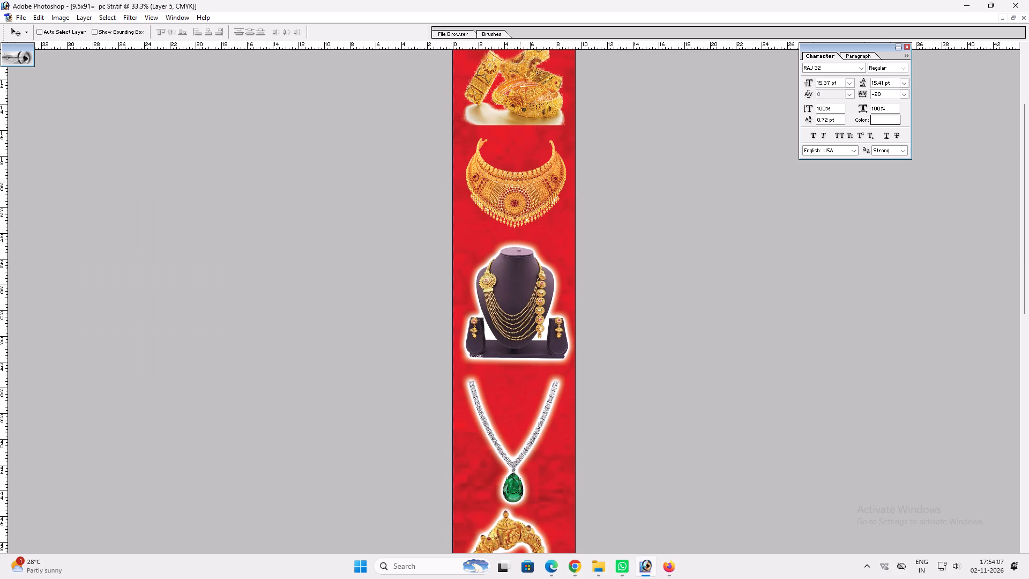
pyautogui.hotkey('alt', 'l')
pyautogui.hotkey('alt', 'y')
pyautogui.hotkey('alt', 'o')
# Remove the outer glow from the emerald pendant necklace and from the pair of ornate bangles below it.
pyautogui.press('space')
pyautogui.press('space')
pyautogui.press('space')
pyautogui.press('space')
pyautogui.moveTo(520, 268); pyautogui.dragTo(503, 140)
pyautogui.keyDown('ctrl'); pyautogui.click(514, 366); pyautogui.keyUp('ctrl')
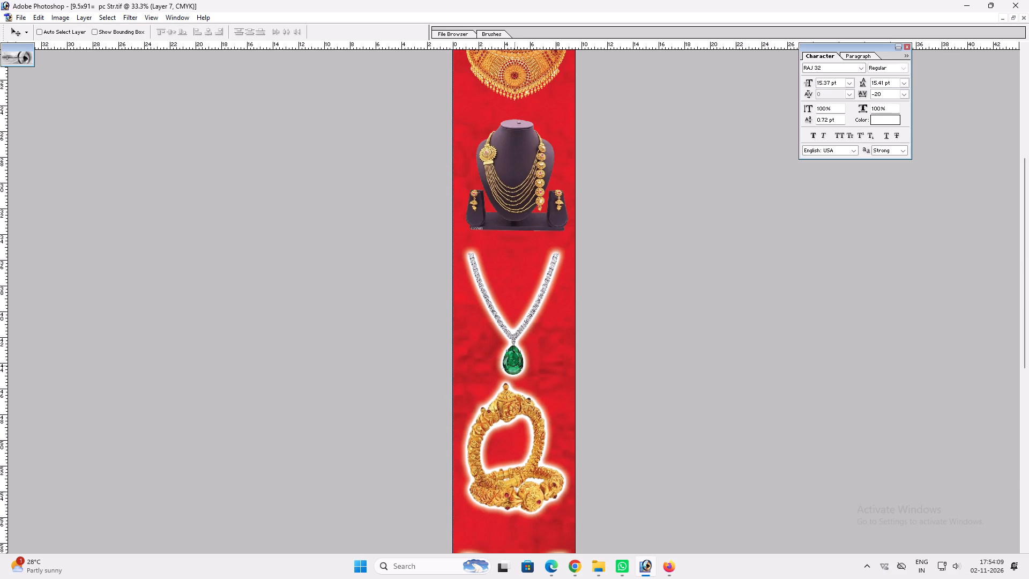
pyautogui.hotkey('alt', 'l')
pyautogui.hotkey('alt', 'y')
pyautogui.hotkey('alt', 'o')
pyautogui.press('space')
pyautogui.press('space')
pyautogui.press('space')
pyautogui.press('space')
pyautogui.moveTo(514, 365); pyautogui.dragTo(513, 263)
pyautogui.keyDown('ctrl'); pyautogui.click(532, 403); pyautogui.keyUp('ctrl')
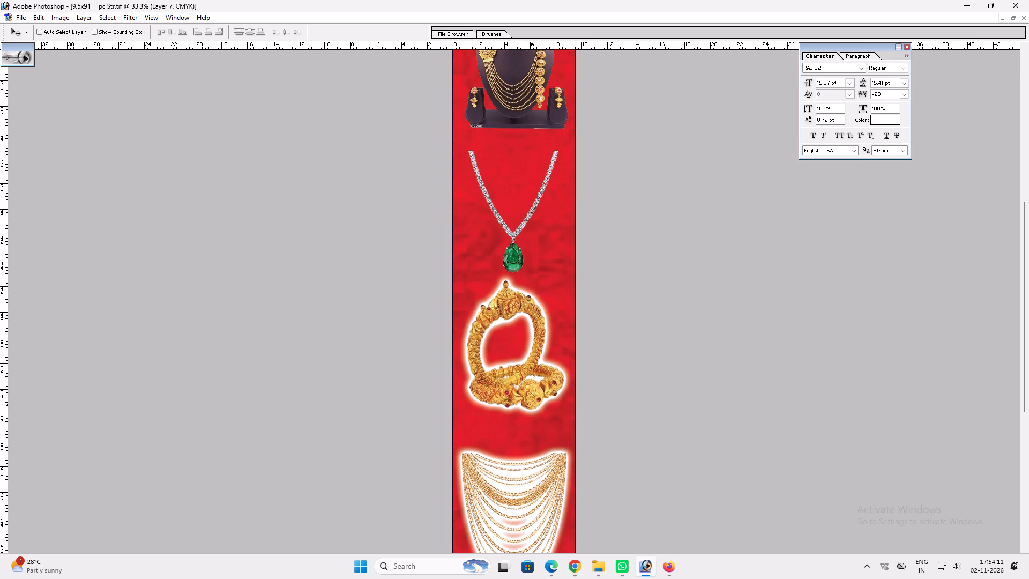
pyautogui.hotkey('alt', 'l')
pyautogui.hotkey('alt', 'y')
pyautogui.hotkey('alt', 'o')
# Remove the outer glow from the multi-strand gold chain necklace.
pyautogui.press('space')
pyautogui.press('space')
pyautogui.moveTo(528, 402); pyautogui.dragTo(535, 326)
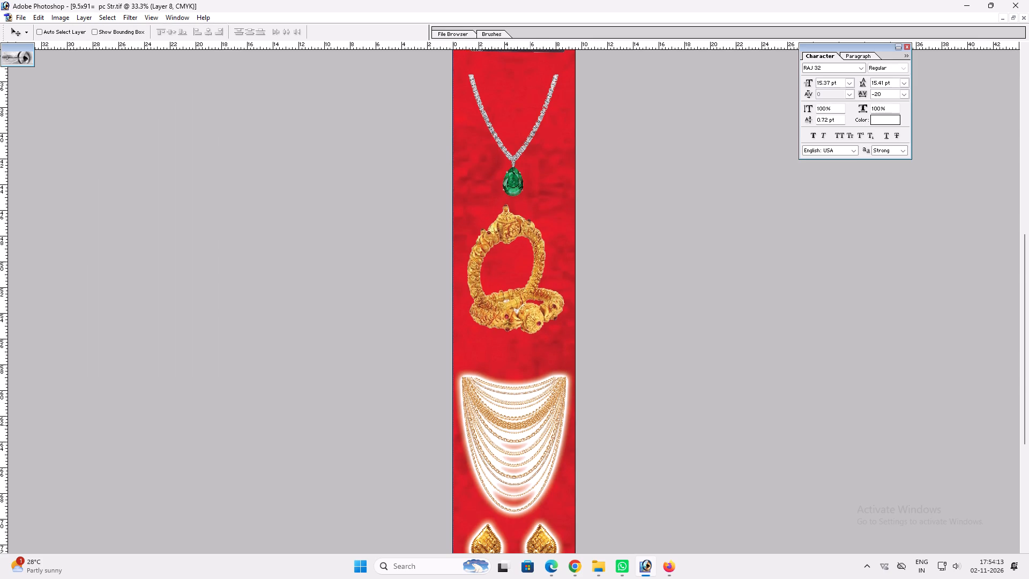
pyautogui.keyDown('ctrl'); pyautogui.click(528, 419); pyautogui.keyUp('ctrl')
pyautogui.hotkey('alt', 'l')
pyautogui.hotkey('alt', 'y')
pyautogui.hotkey('alt', 'o')
# Remove the outer glow from the pair of gold jhumka earrings.
pyautogui.press('space')
pyautogui.press('space')
pyautogui.press('space')
pyautogui.press('space')
pyautogui.press('space')
pyautogui.press('space')
pyautogui.press('space')
pyautogui.press('space')
pyautogui.press('space')
pyautogui.moveTo(510, 422); pyautogui.dragTo(572, 281)
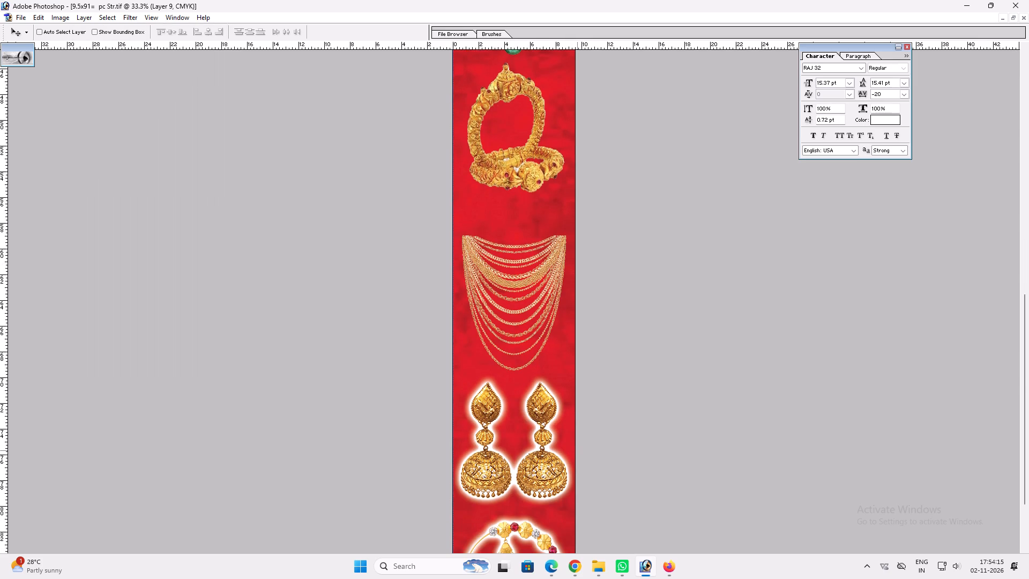
pyautogui.keyDown('ctrl'); pyautogui.click(546, 401); pyautogui.keyUp('ctrl')
pyautogui.hotkey('alt', 'l')
pyautogui.hotkey('alt', 'y')
pyautogui.hotkey('alt', 'o')
# Remove the outer glow from the round nose ring at the bottom of the strip.
pyautogui.press('space')
pyautogui.press('space')
pyautogui.press('space')
pyautogui.press('space')
pyautogui.press('space')
pyautogui.press('space')
pyautogui.press('space')
pyautogui.press('space')
pyautogui.moveTo(541, 400); pyautogui.dragTo(575, 200)
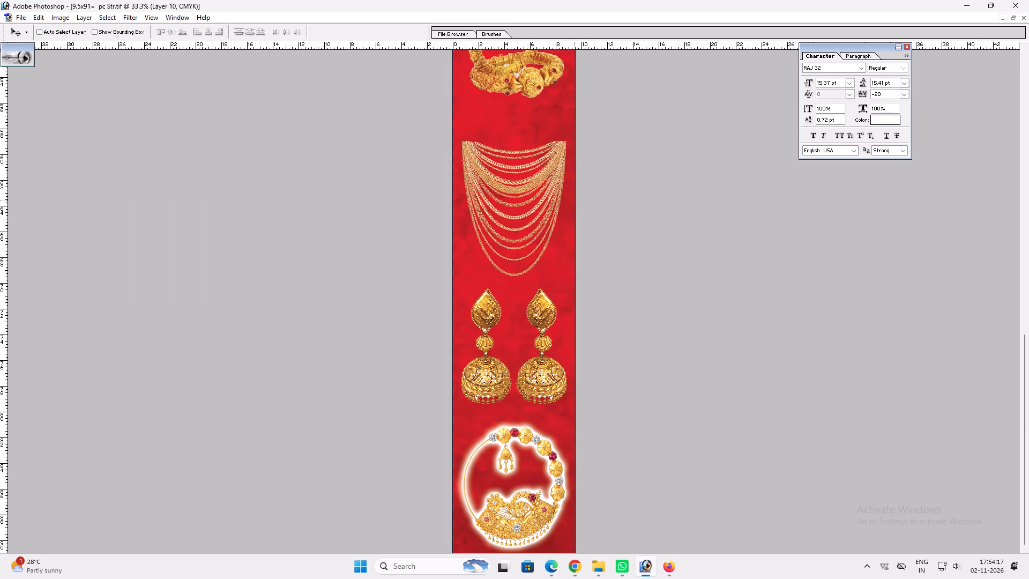
pyautogui.keyDown('ctrl'); pyautogui.click(525, 437); pyautogui.keyUp('ctrl')
pyautogui.hotkey('alt', 'l')
pyautogui.hotkey('alt', 'y')
pyautogui.hotkey('alt', 'o')
pyautogui.press('space')
pyautogui.press('space')
pyautogui.press('space')
pyautogui.press('space')
pyautogui.press('space')
pyautogui.press('space')
pyautogui.press('space')
pyautogui.press('space')
pyautogui.press('space')
pyautogui.press('space')
pyautogui.press('space')
pyautogui.press('space')
pyautogui.press('space')
pyautogui.press('space')
pyautogui.press('space')
pyautogui.press('space')
pyautogui.press('space')
pyautogui.press('space')
pyautogui.press('space')
pyautogui.rightClick(525, 437)
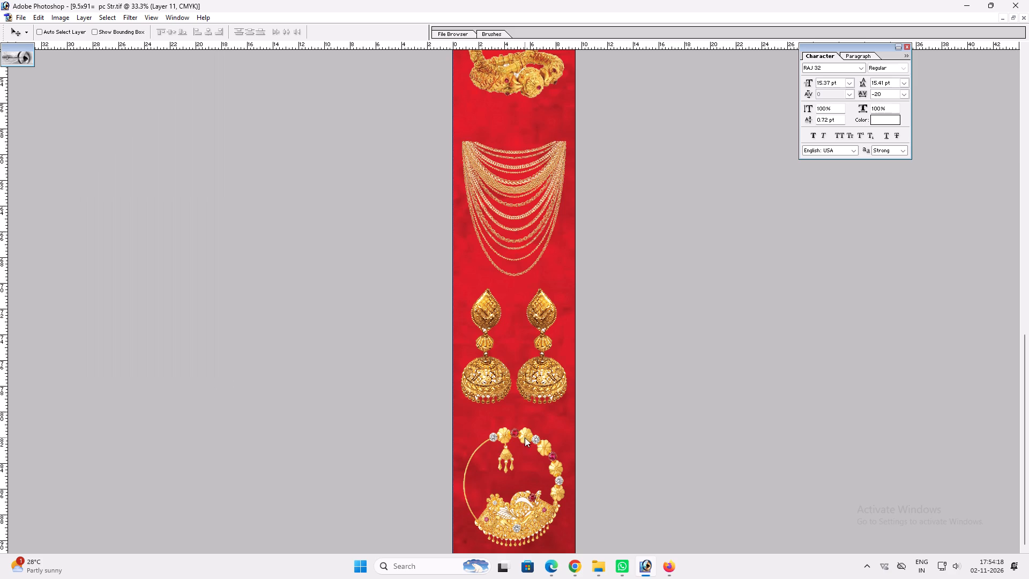
pyautogui.click(539, 442)
# Save the 9.5x91= pc Str strip and close it.
pyautogui.hotkey('ctrl', 's')
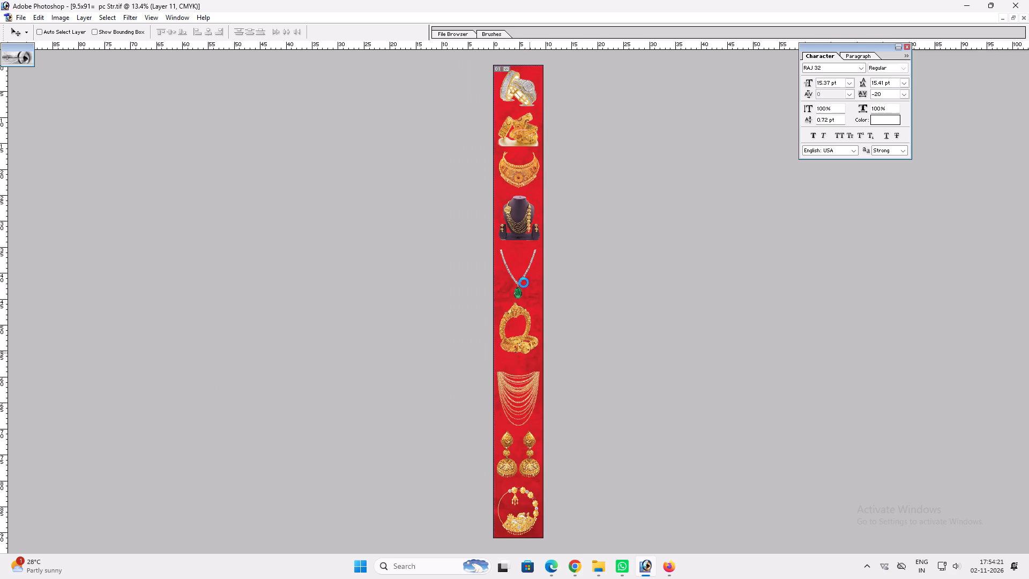
pyautogui.hotkey('ctrl', 'w')
# Nudge the nose ring at the bottom of the 9.5x91= pc Strff strip slightly upward, undoing the freehand move.
pyautogui.hotkey('ctrl', '0')
pyautogui.press('v')
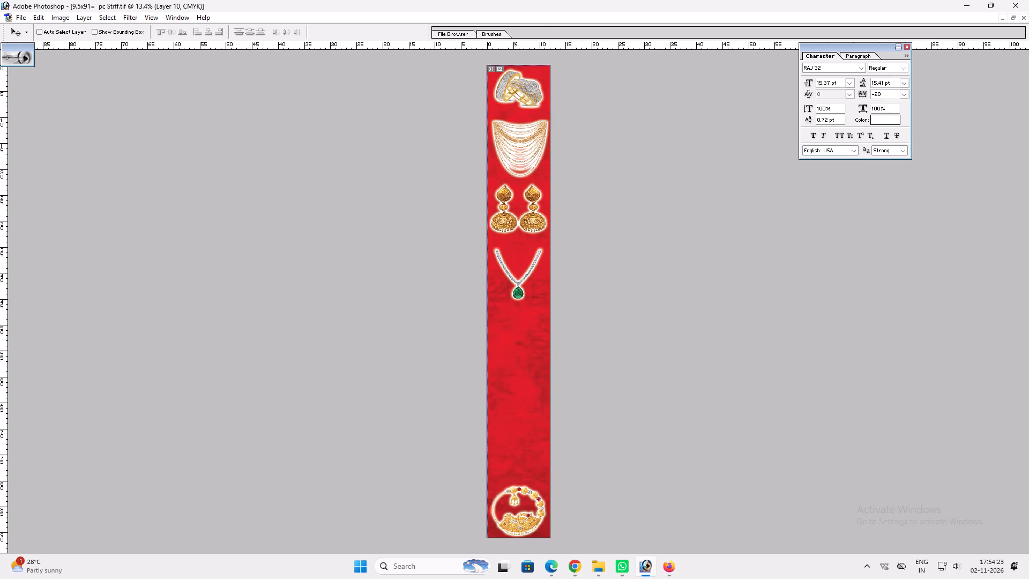
pyautogui.press('v')
pyautogui.keyDown('ctrl'); pyautogui.click(532, 520); pyautogui.keyUp('ctrl')
pyautogui.moveTo(531, 519); pyautogui.dragTo(533, 512)
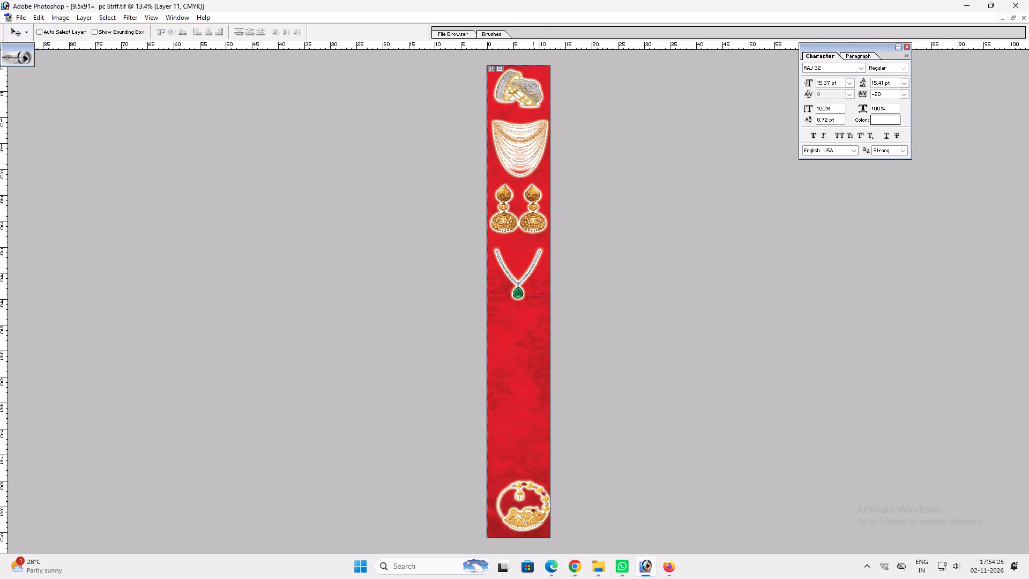
pyautogui.moveTo(533, 512); pyautogui.dragTo(532, 512)
pyautogui.hotkey('ctrl', 'z')
pyautogui.press('Up')
pyautogui.press('Up')
pyautogui.press('Up')
pyautogui.press('Up')
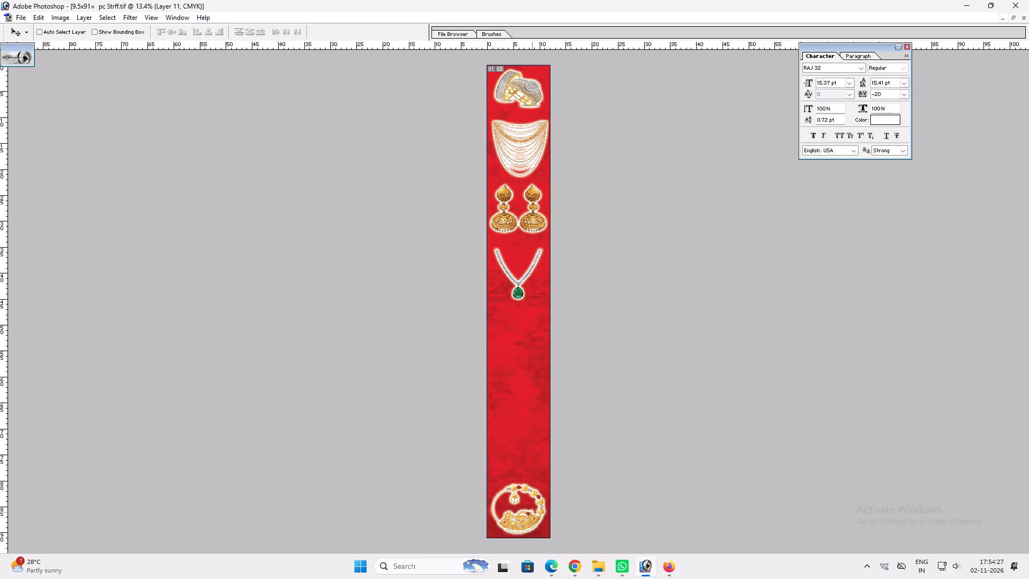
# Switch to Chrome and look further through the Golden coin Kalash image results.
pyautogui.click(571, 568)
pyautogui.scroll(-3, 844, 170)
pyautogui.scroll(-2, 669, 270)
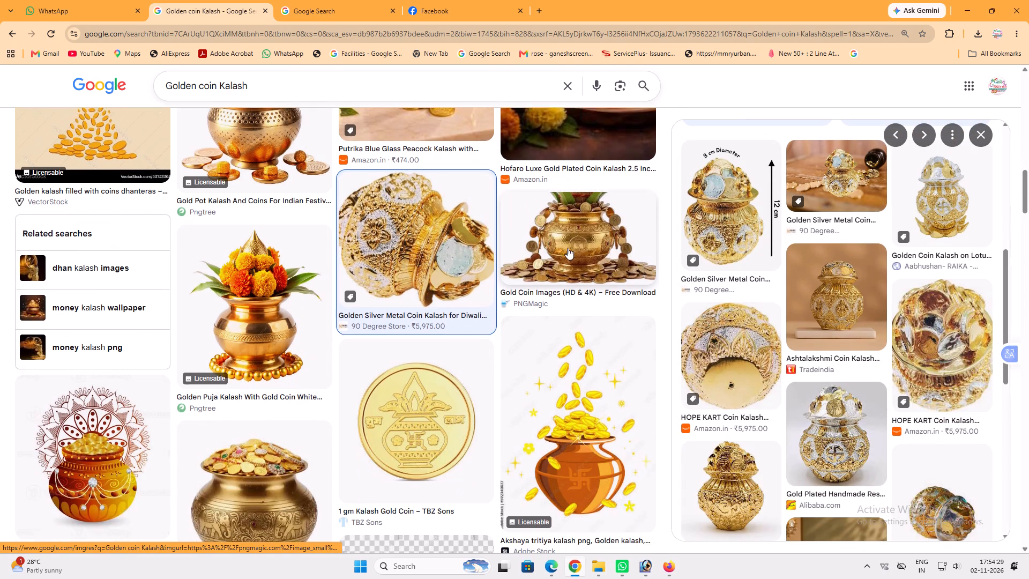
pyautogui.scroll(-3, 511, 250)
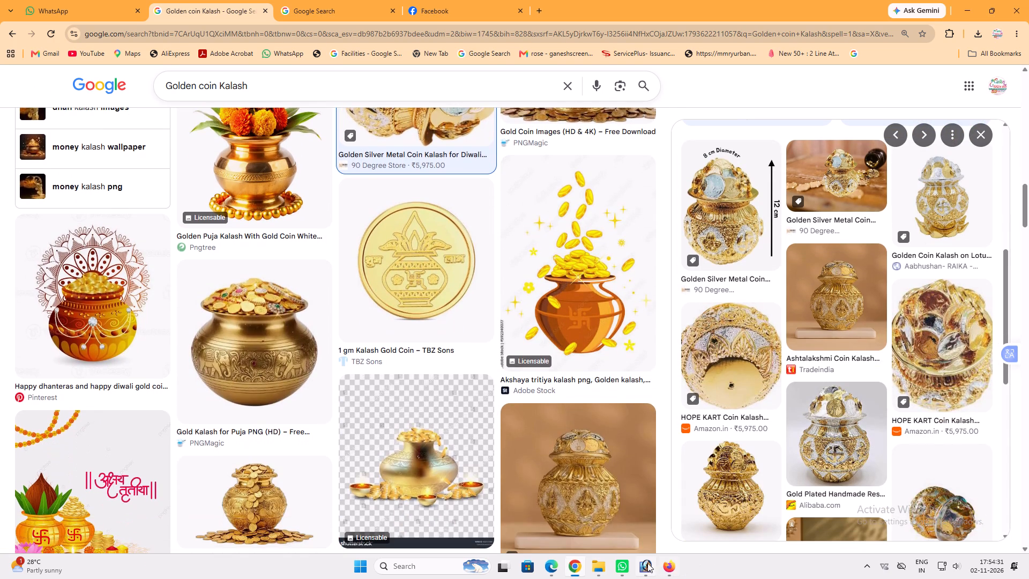
# Switch to Photoshop and check the image size of the 9.5x91= pc Strff strip without changing it.
pyautogui.click(639, 538)
pyautogui.hotkey('alt', 'i')
pyautogui.hotkey('alt', 'i')
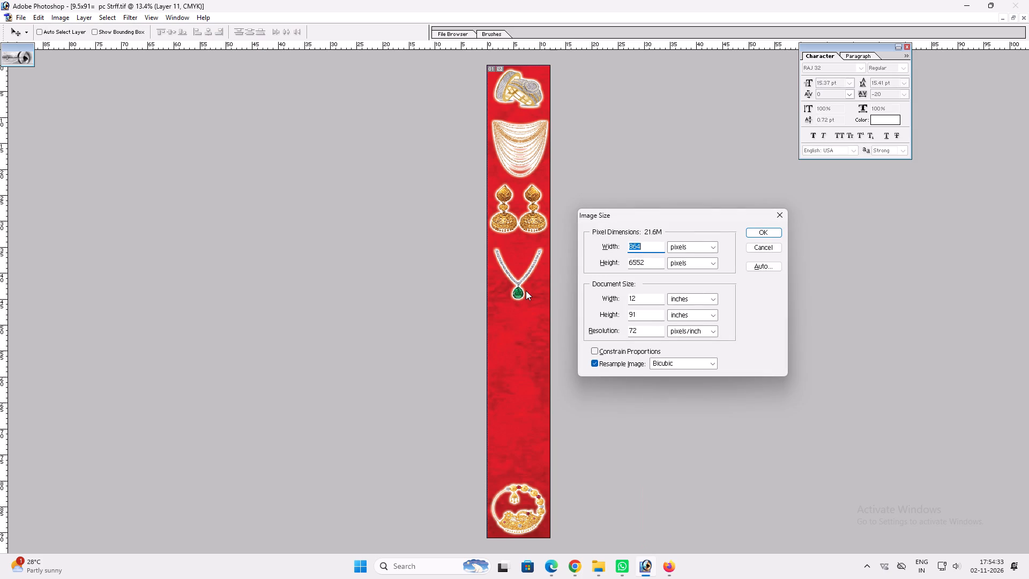
pyautogui.click(768, 248)
# Open the 16x91= 1 pc Str file, compare it with the 9.5x91= pc Strff strip and close it.
pyautogui.hotkey('alt', 'o')
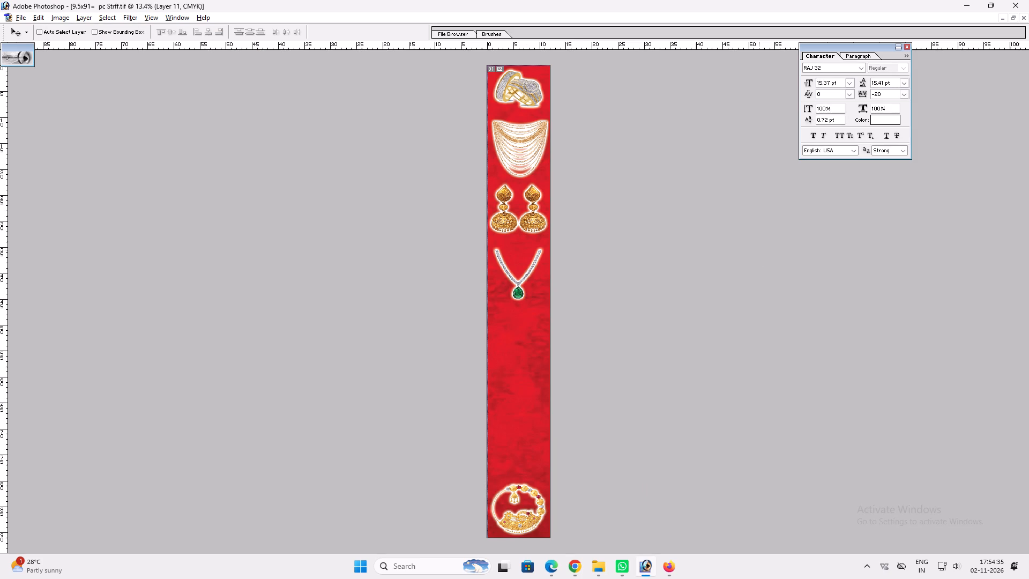
pyautogui.hotkey('ctrl', 'o')
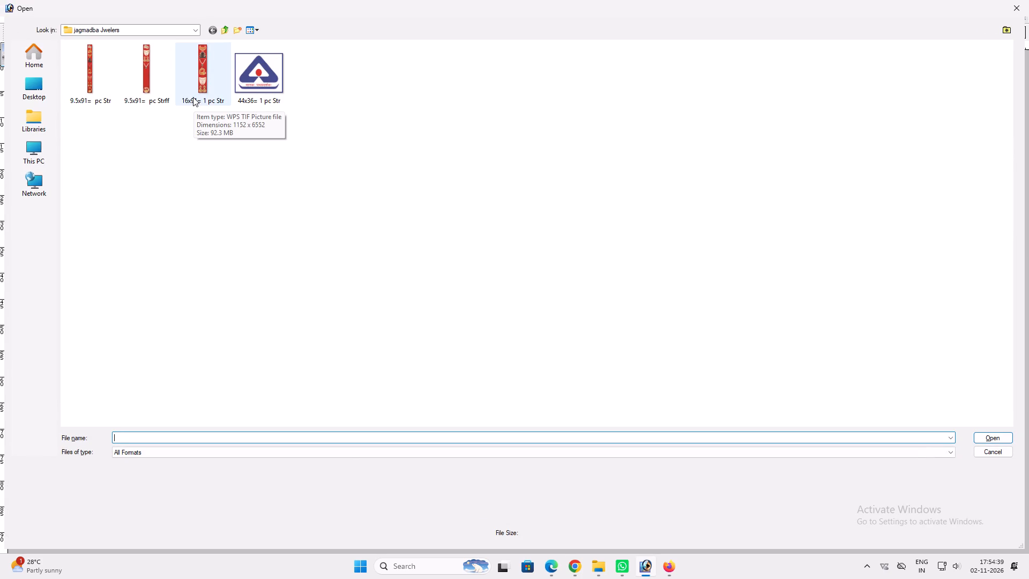
pyautogui.click(203, 79)
pyautogui.press('Return')
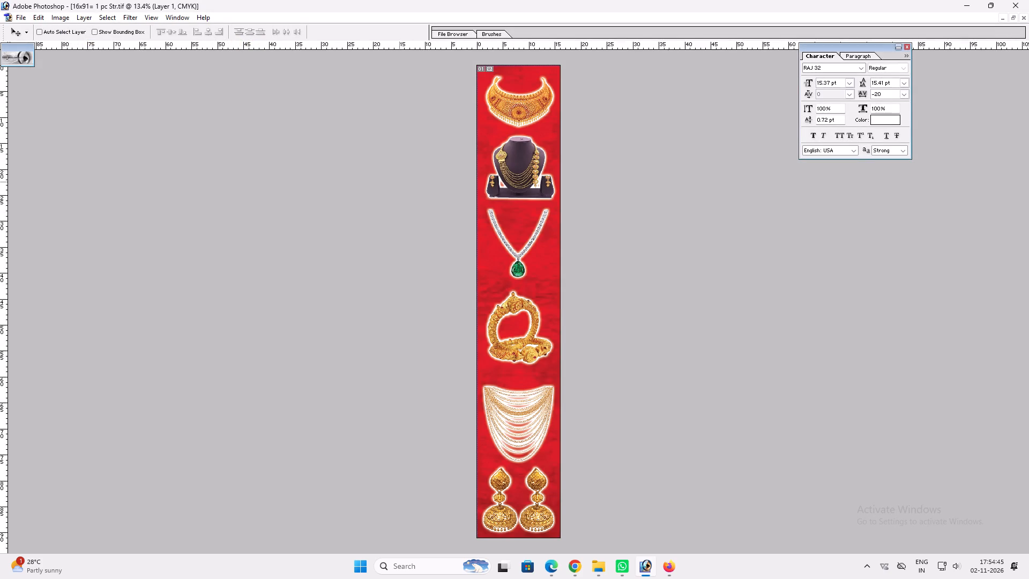
pyautogui.hotkey('ctrl', 'Tab')
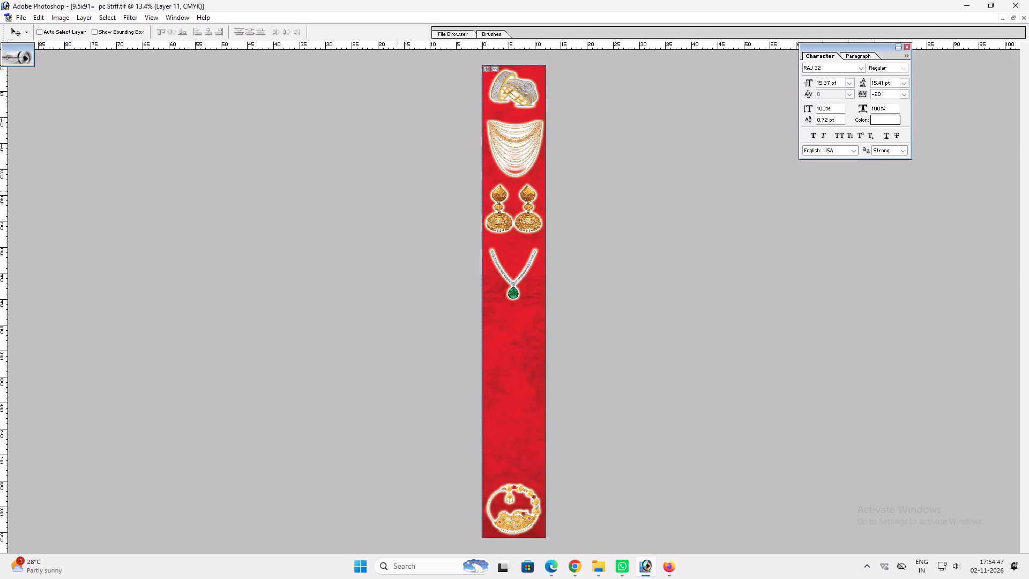
pyautogui.hotkey('ctrl', 'Tab')
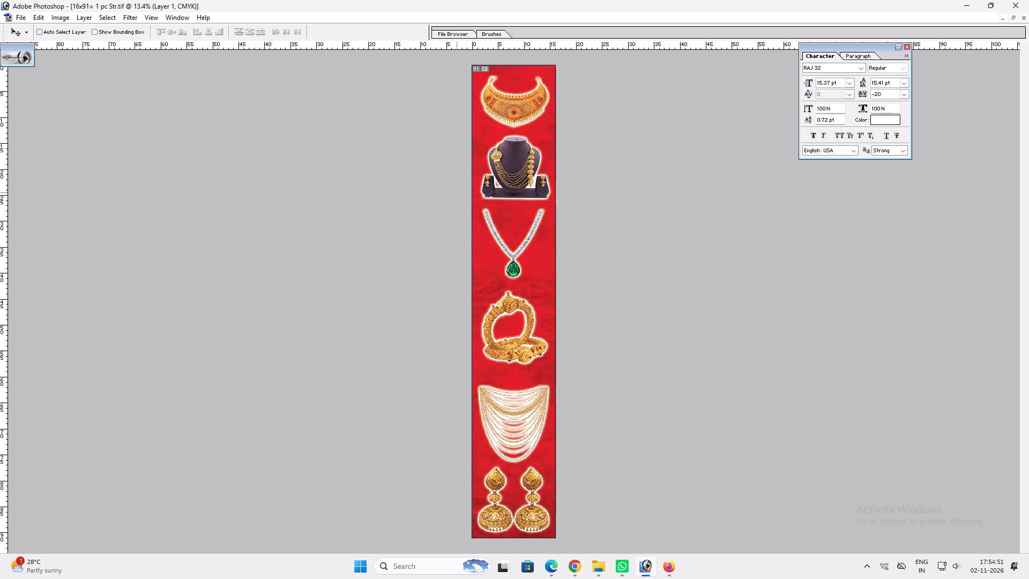
pyautogui.hotkey('ctrl', 'w')
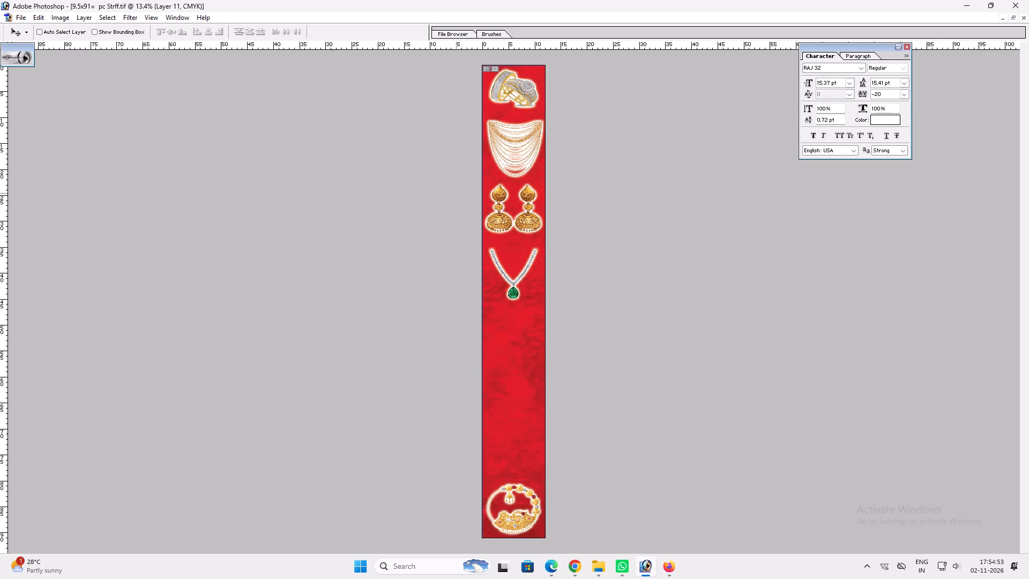
# Examine the earrings, the green-pendant necklace and the empty red area below them on the 9.5x91= pc Strff strip up close.
pyautogui.hotkey('ctrl', 'Tab')
pyautogui.hotkey('ctrl', 'Tab')
pyautogui.hotkey('ctrl', '+')
pyautogui.hotkey('ctrl', '+')
pyautogui.press('space')
pyautogui.press('space')
pyautogui.press('space')
pyautogui.press('space')
pyautogui.press('space')
pyautogui.press('space')
pyautogui.press('space')
pyautogui.press('space')
pyautogui.press('space')
pyautogui.press('space')
pyautogui.press('space')
pyautogui.press('space')
pyautogui.press('space')
pyautogui.press('space')
pyautogui.press('space')
pyautogui.press('space')
pyautogui.press('space')
pyautogui.press('space')
pyautogui.press('space')
pyautogui.press('space')
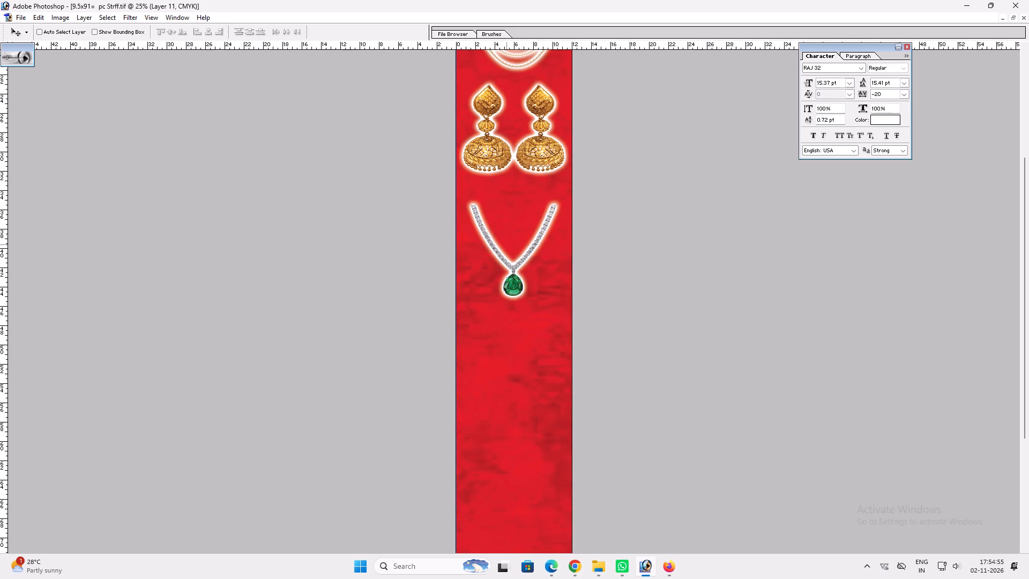
pyautogui.rightClick(506, 244)
pyautogui.click(517, 246)
pyautogui.press('v')
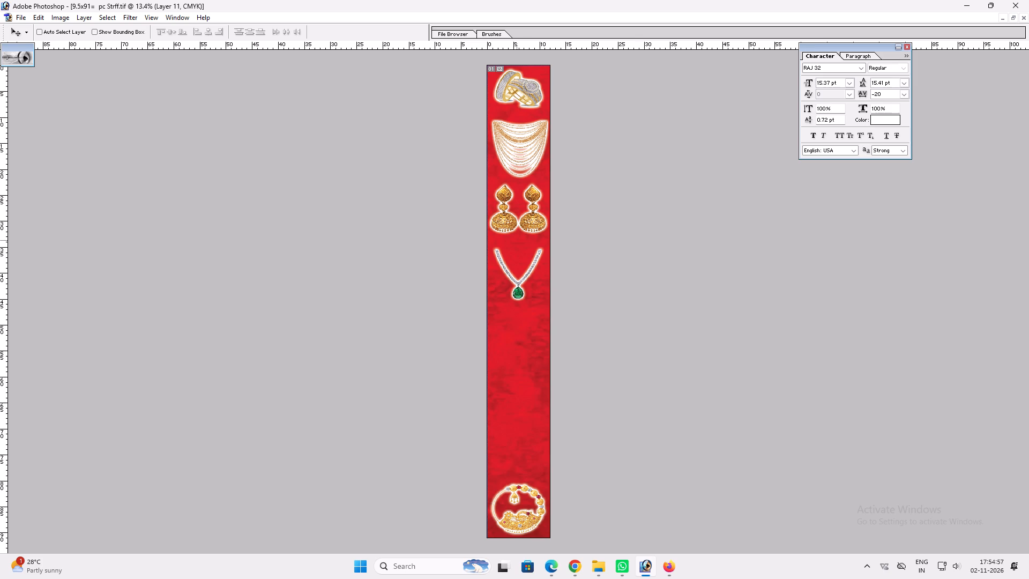
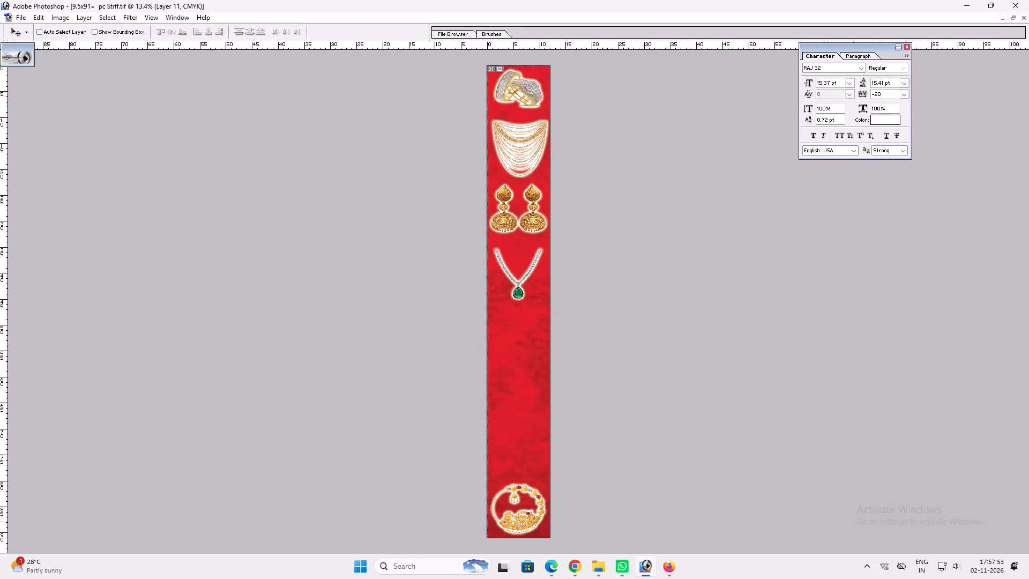
# Switch to Chrome and examine the Golden Kalash with Coins and Happy akshaya tritiya previews along with their related images.
pyautogui.click(581, 565)
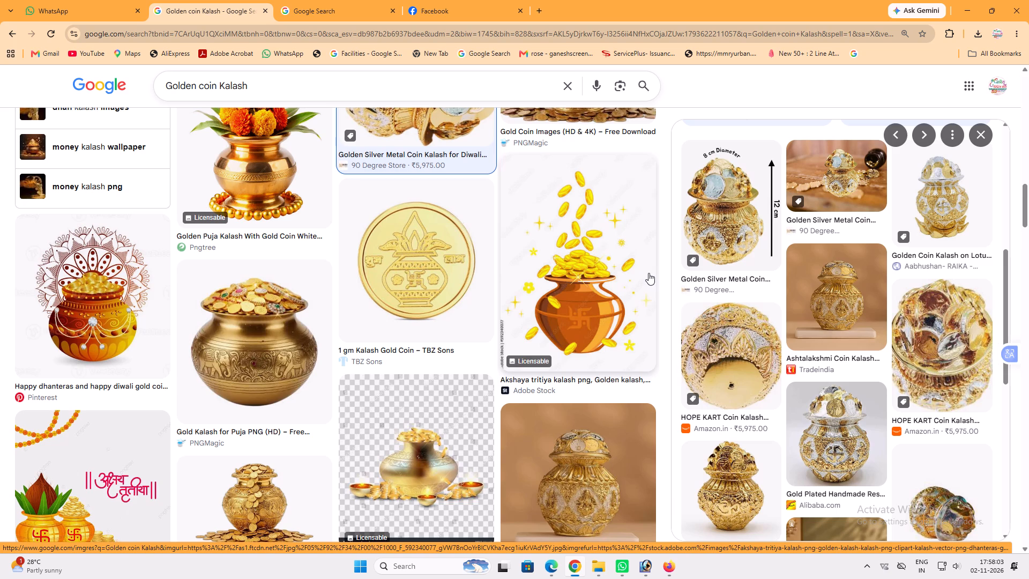
pyautogui.scroll(-3, 564, 251)
pyautogui.scroll(-1, 258, 264)
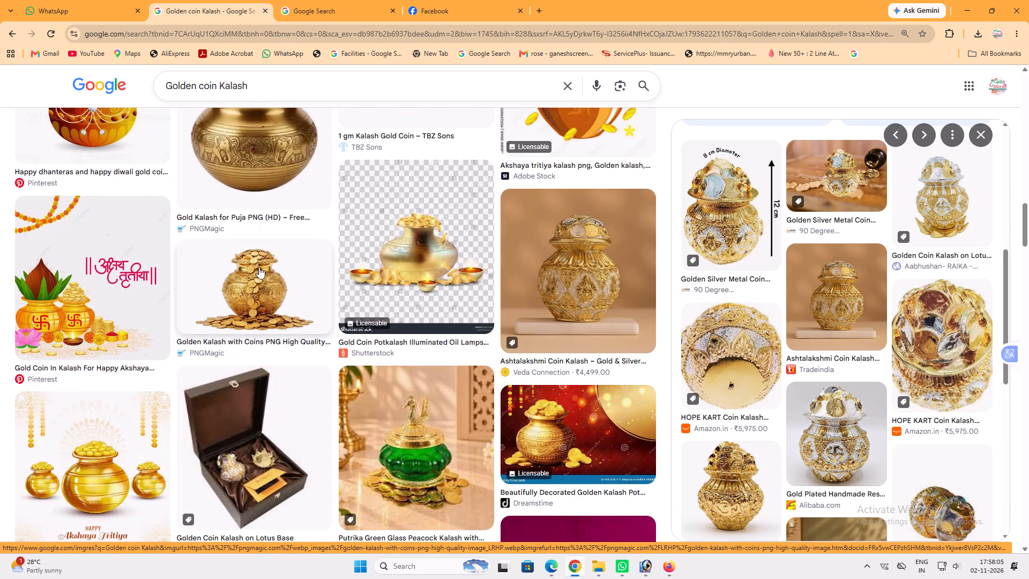
pyautogui.click(262, 249)
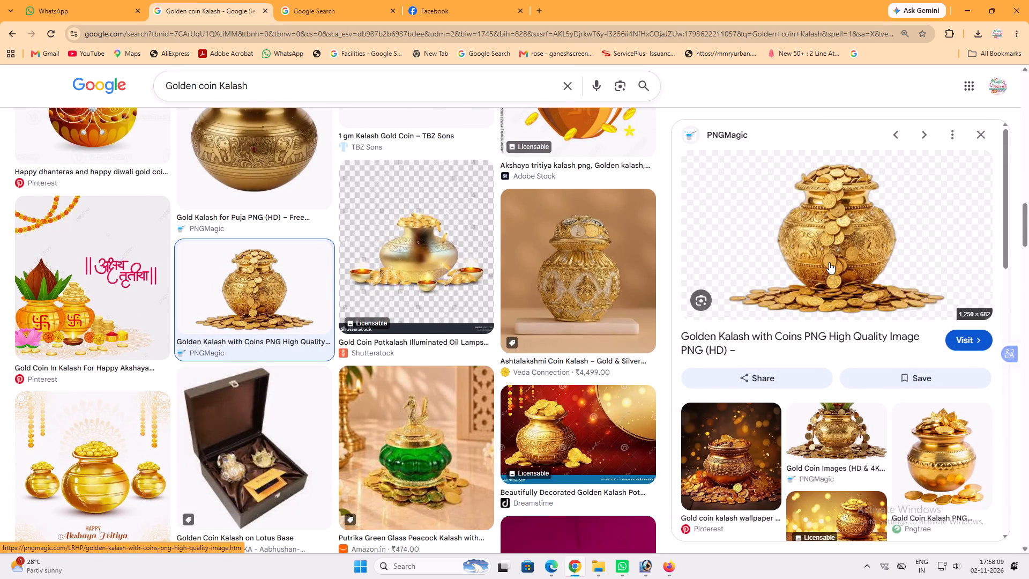
pyautogui.scroll(-10, 829, 262)
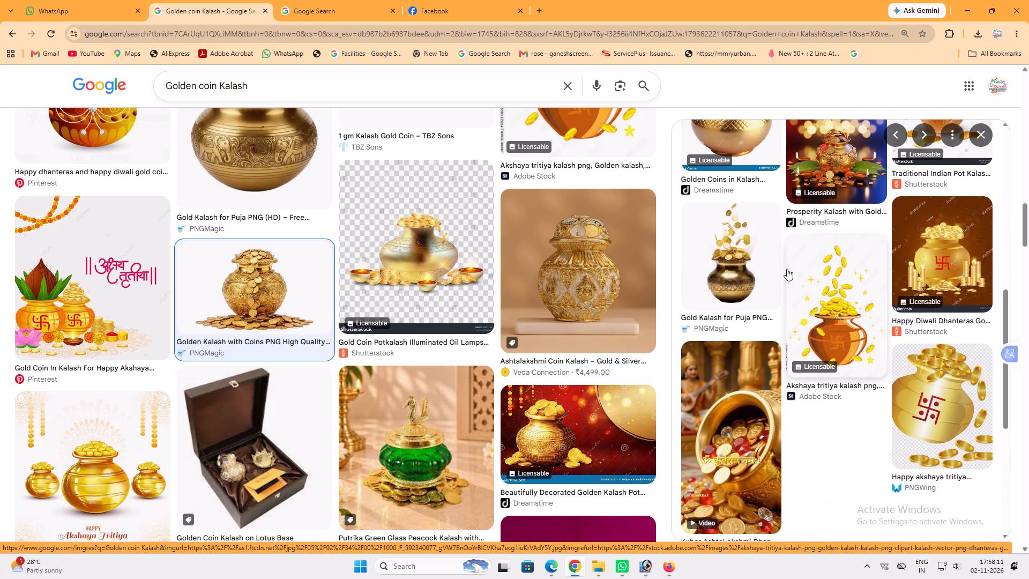
pyautogui.scroll(-2, 787, 269)
pyautogui.click(899, 237)
pyautogui.scroll(-4, 867, 242)
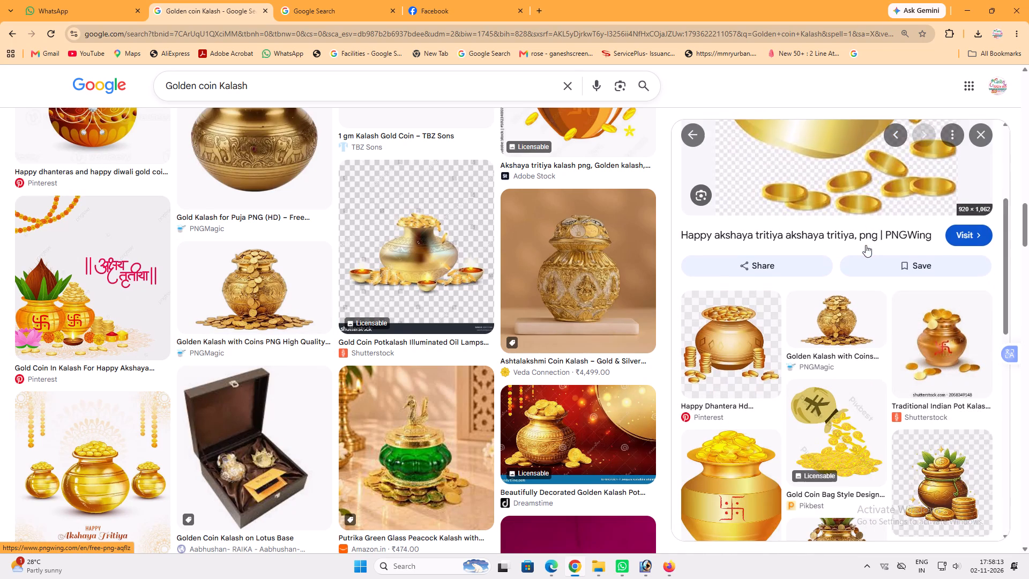
pyautogui.scroll(-2, 864, 246)
pyautogui.scroll(-6, 808, 296)
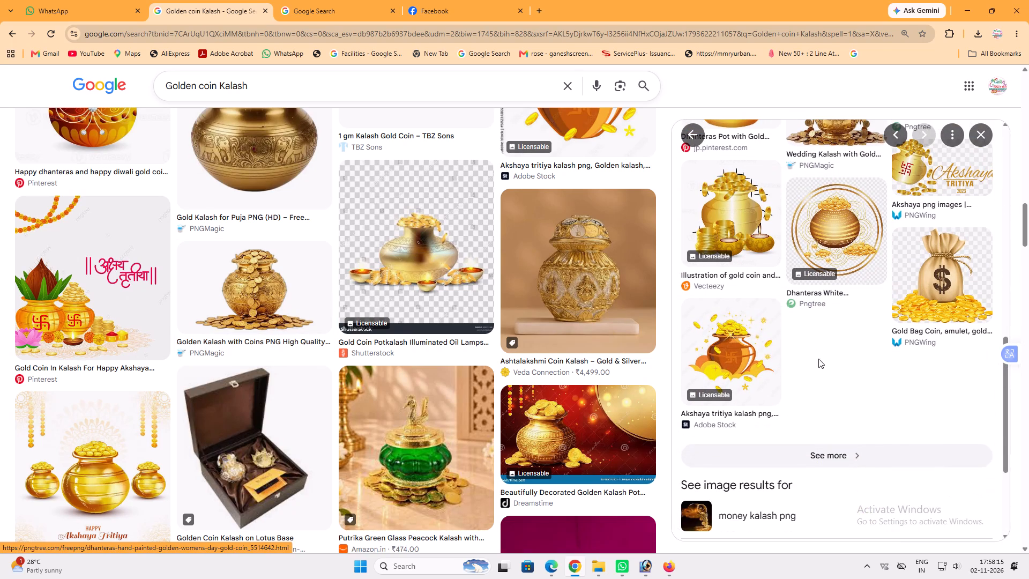
# Open the full set of images related to the Happy akshaya tritiya kalash and look through it.
pyautogui.click(838, 456)
pyautogui.scroll(-3, 468, 335)
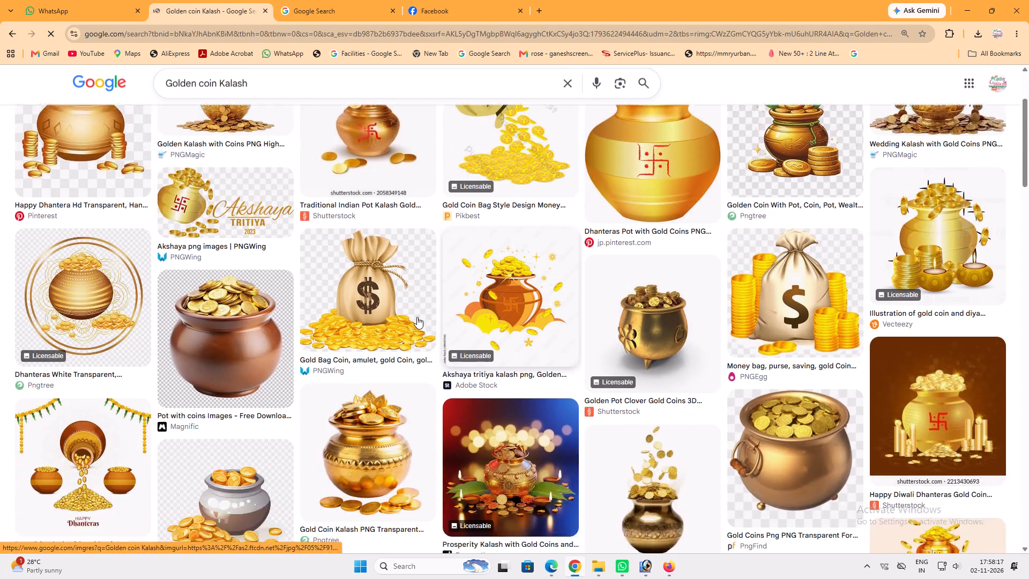
pyautogui.scroll(-4, 417, 317)
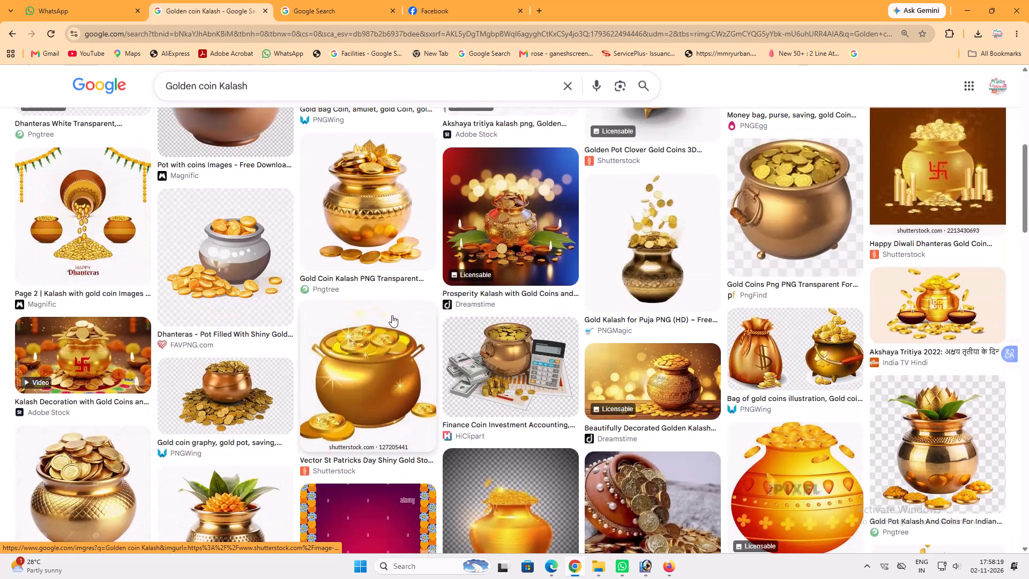
pyautogui.scroll(-15, 392, 314)
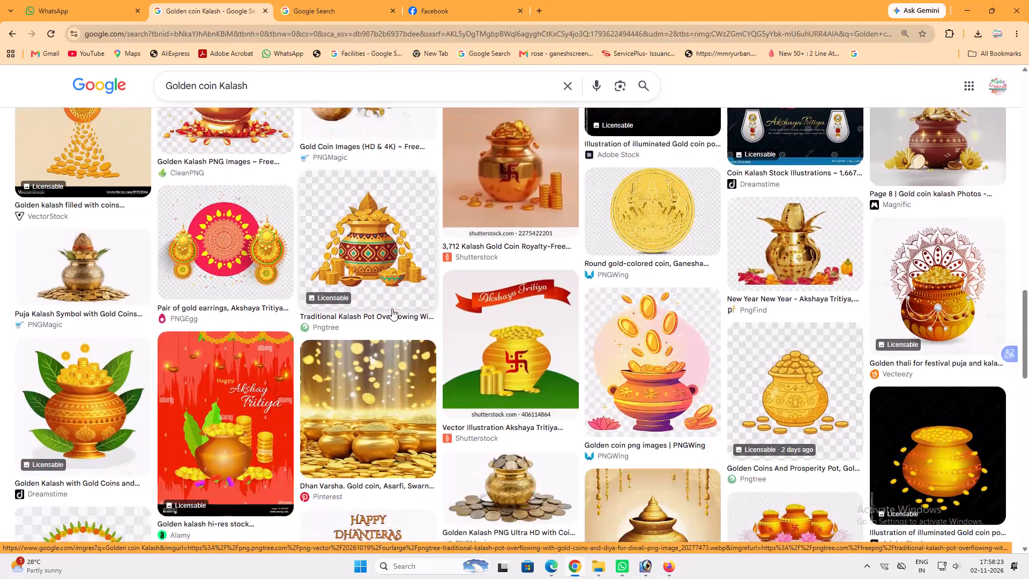
pyautogui.scroll(-11, 392, 309)
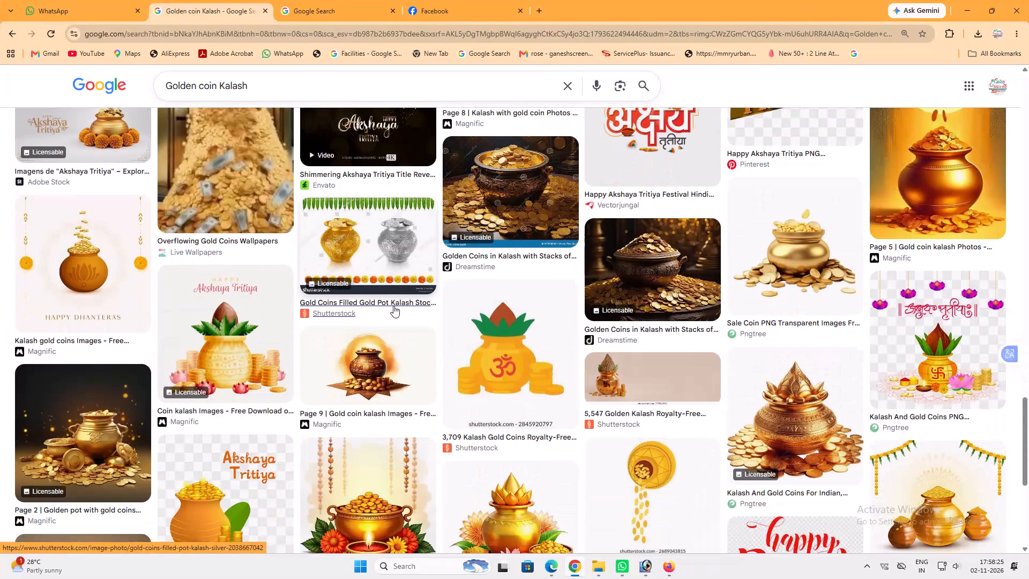
pyautogui.scroll(-4, 393, 306)
# Examine the Kalash Filled Golden Coins Dhanteras image and open its full set of related images.
pyautogui.click(652, 221)
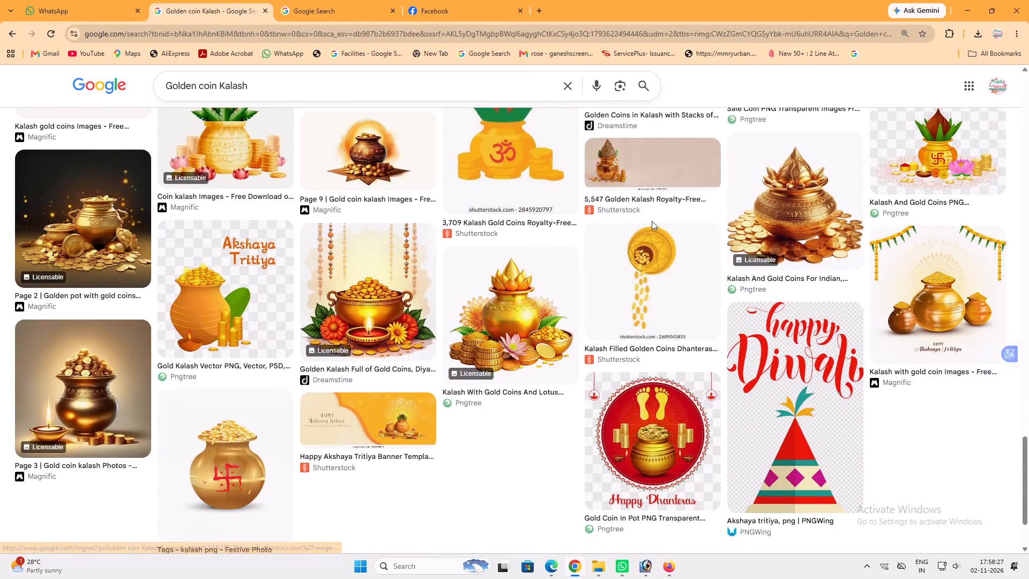
pyautogui.click(652, 238)
pyautogui.scroll(-4, 697, 324)
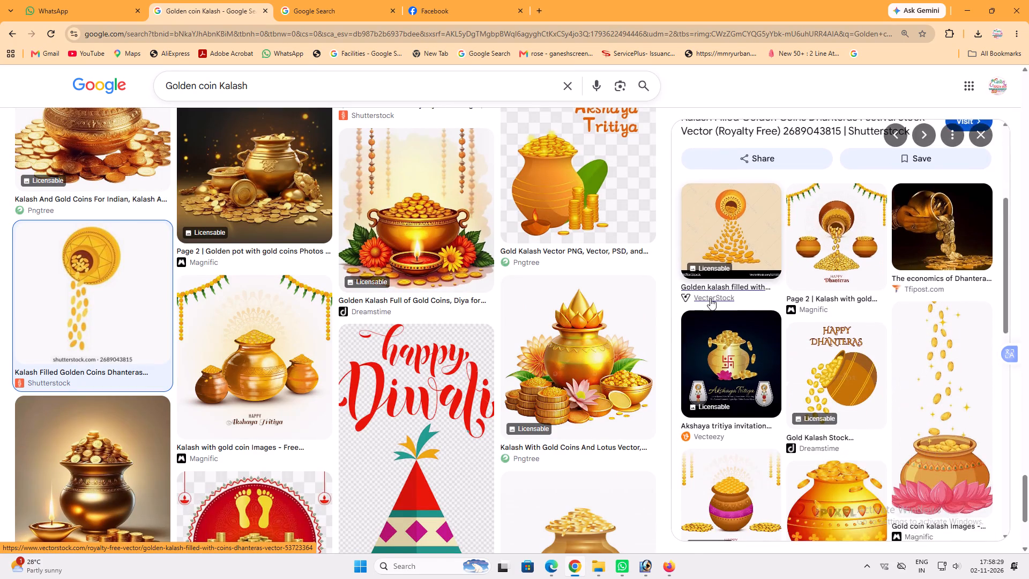
pyautogui.scroll(-9, 710, 298)
pyautogui.click(810, 396)
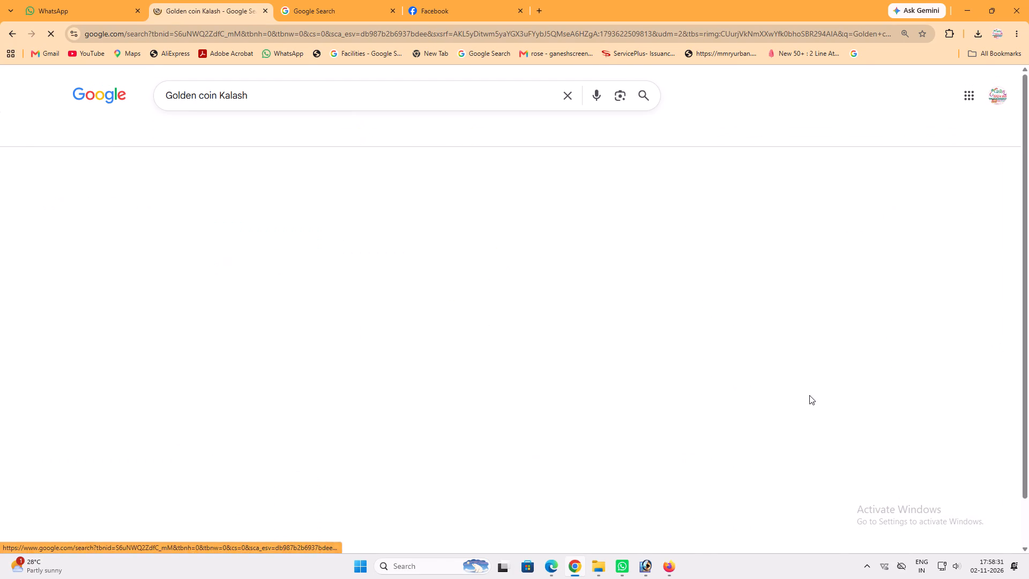
# Rerun the Golden coin Kalash image search and look through the results.
pyautogui.click(312, 105)
pyautogui.press('Return')
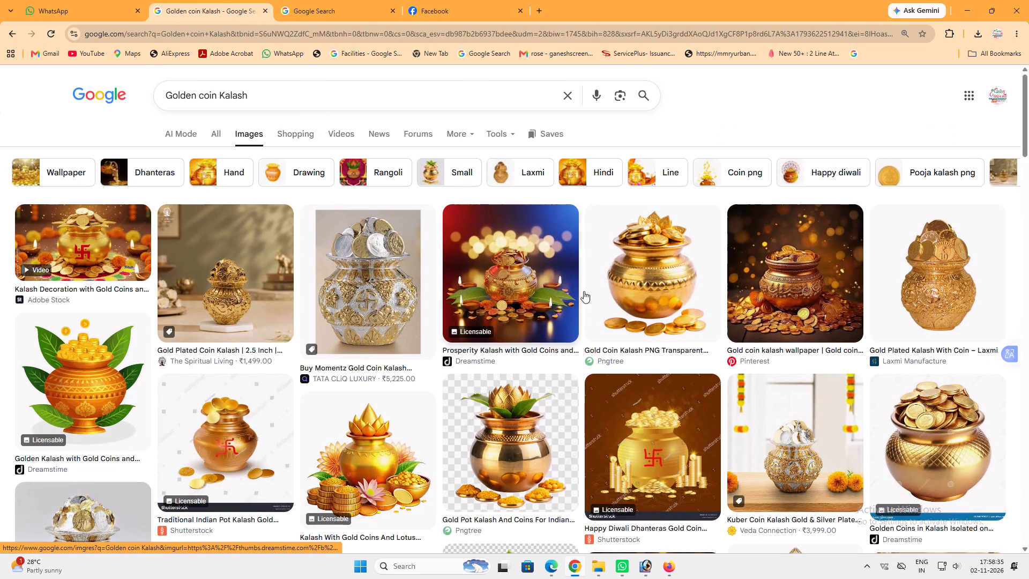
pyautogui.scroll(-6, 662, 280)
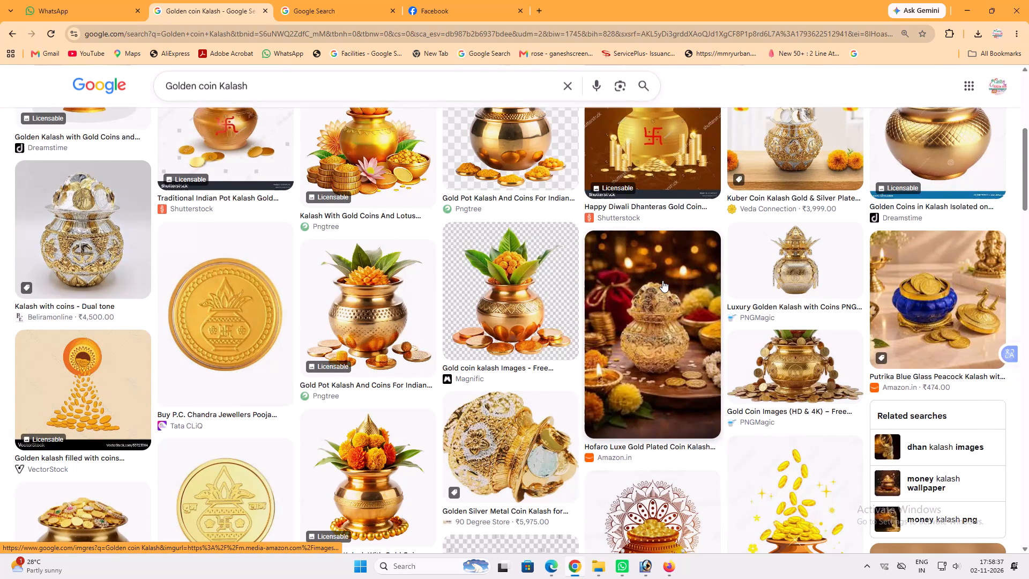
pyautogui.scroll(-7, 385, 247)
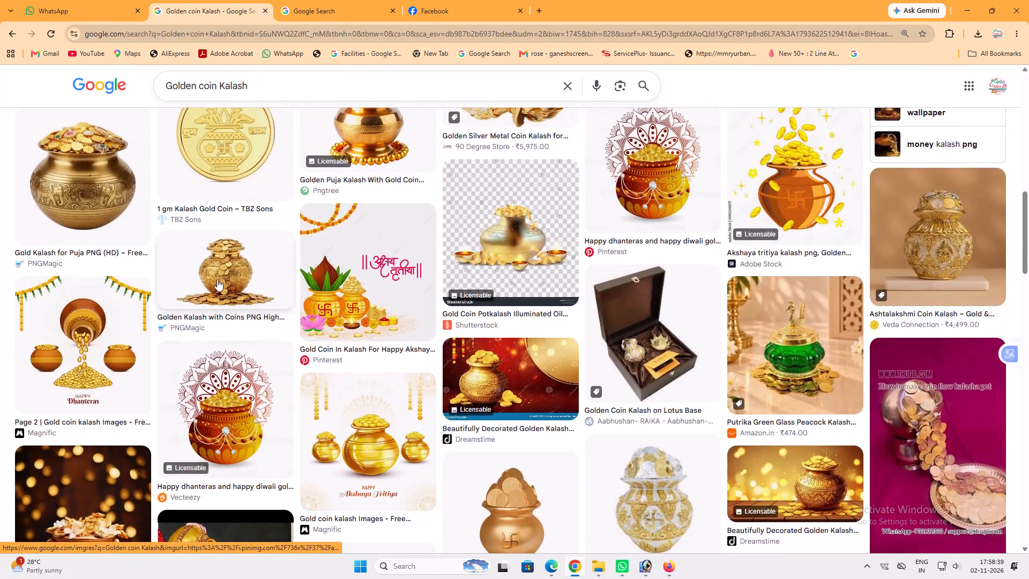
# Examine the PNGMagic Golden Kalash with Coins preview and the images related to it.
pyautogui.click(217, 279)
pyautogui.scroll(-1, 806, 269)
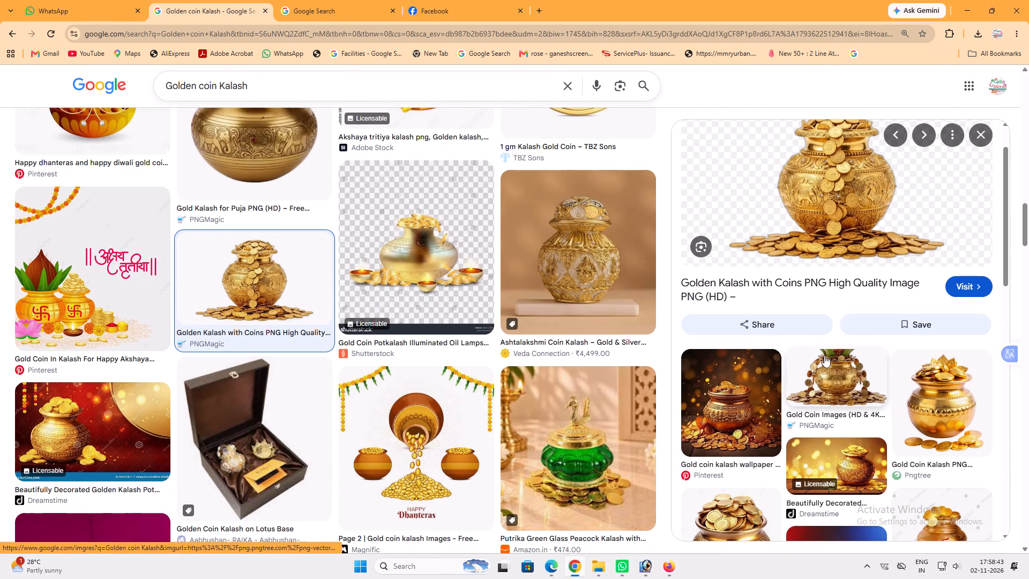
pyautogui.scroll(-5, 924, 369)
pyautogui.scroll(-7, 868, 322)
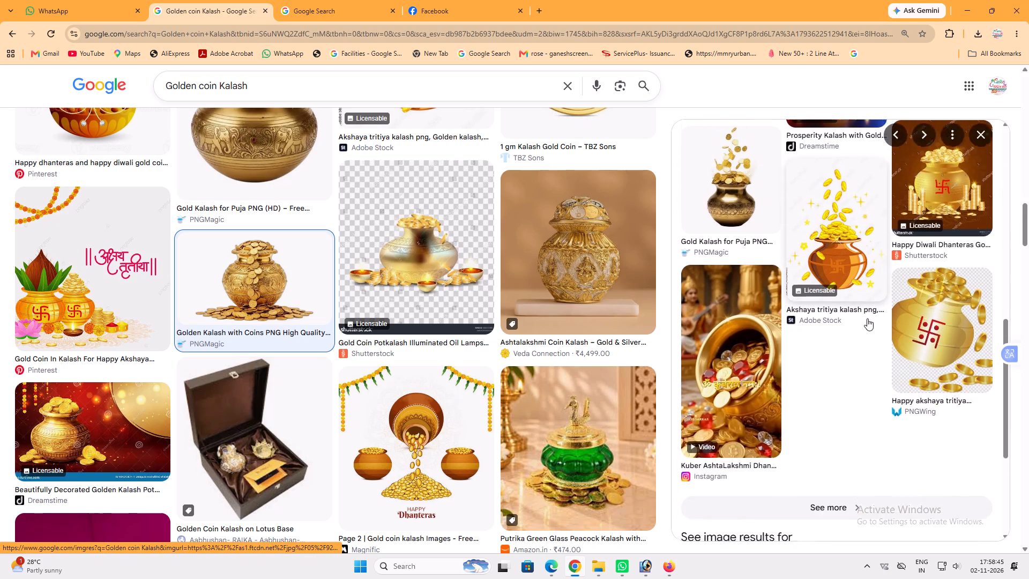
pyautogui.click(904, 380)
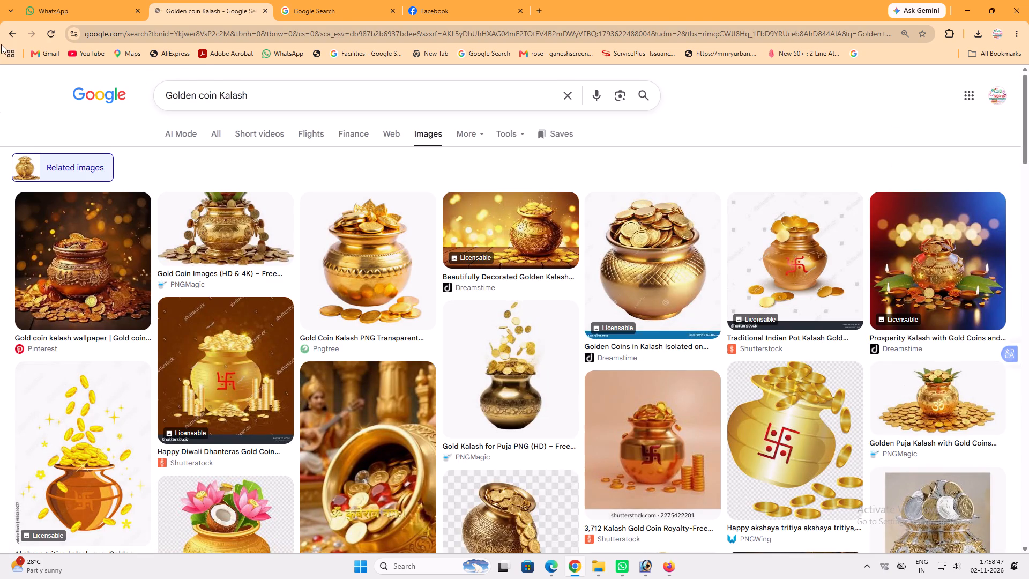
pyautogui.click(3, 38)
pyautogui.scroll(9, 869, 314)
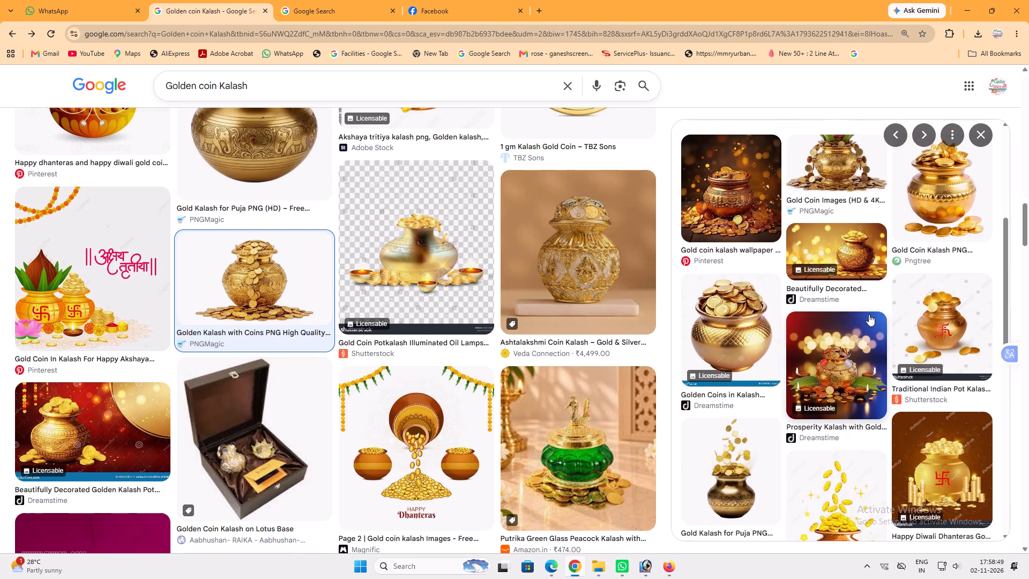
pyautogui.scroll(5, 869, 314)
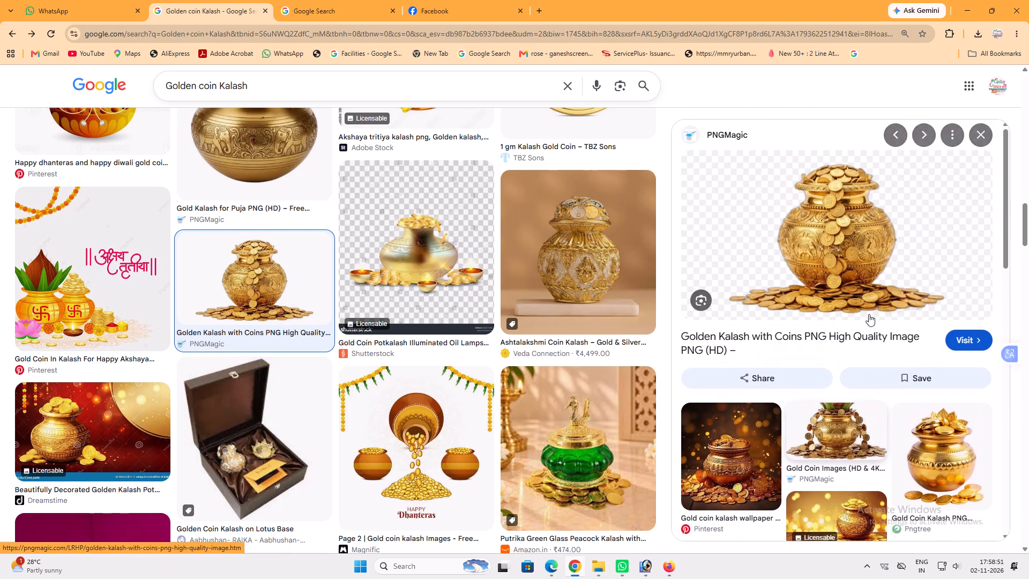
pyautogui.scroll(-3, 883, 369)
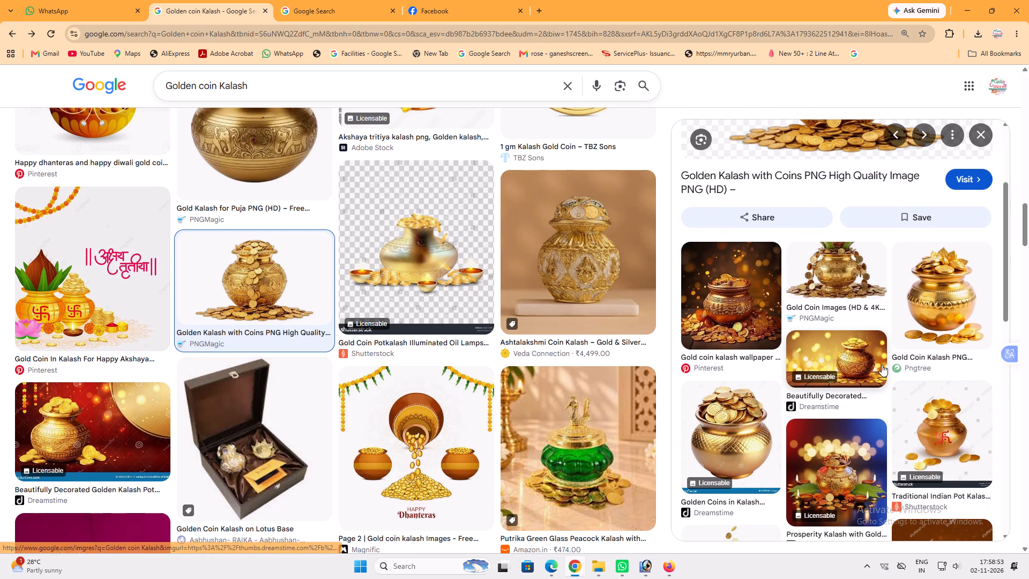
# Look back through the Golden coin Kalash results for a suitable gold pot image.
pyautogui.scroll(3, 882, 365)
pyautogui.scroll(7, 181, 279)
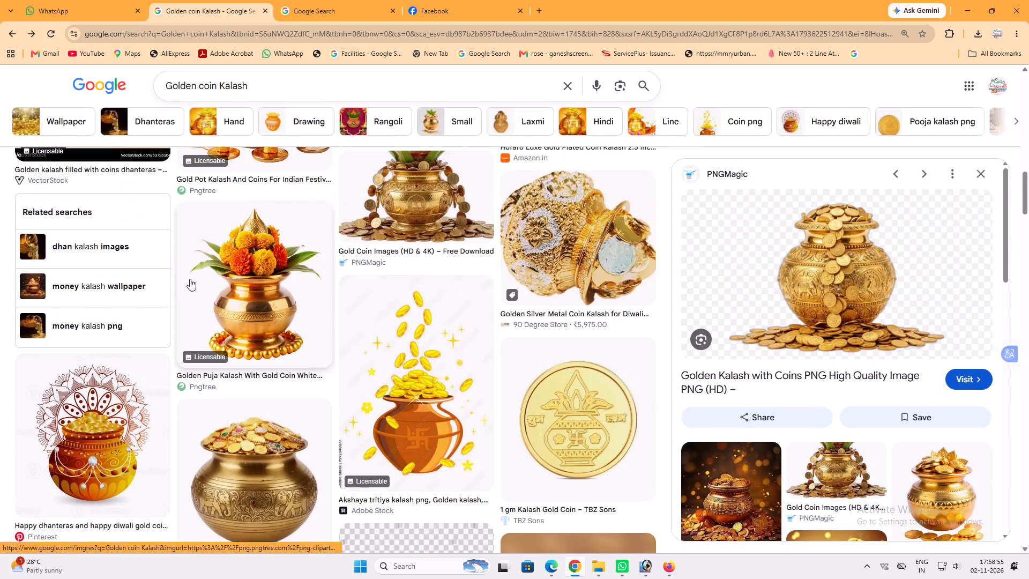
pyautogui.scroll(4, 167, 340)
pyautogui.scroll(1, 303, 400)
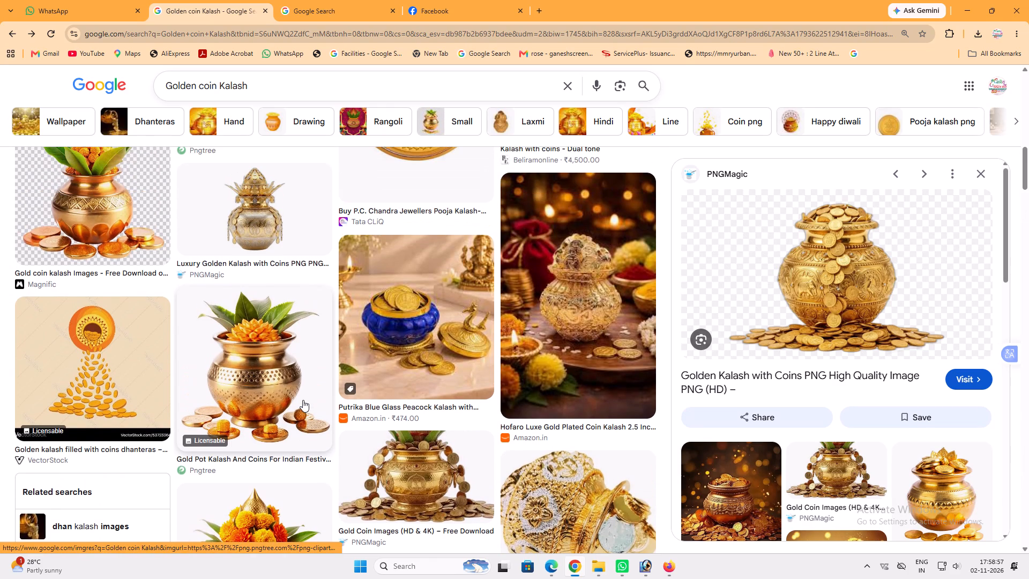
pyautogui.scroll(6, 303, 400)
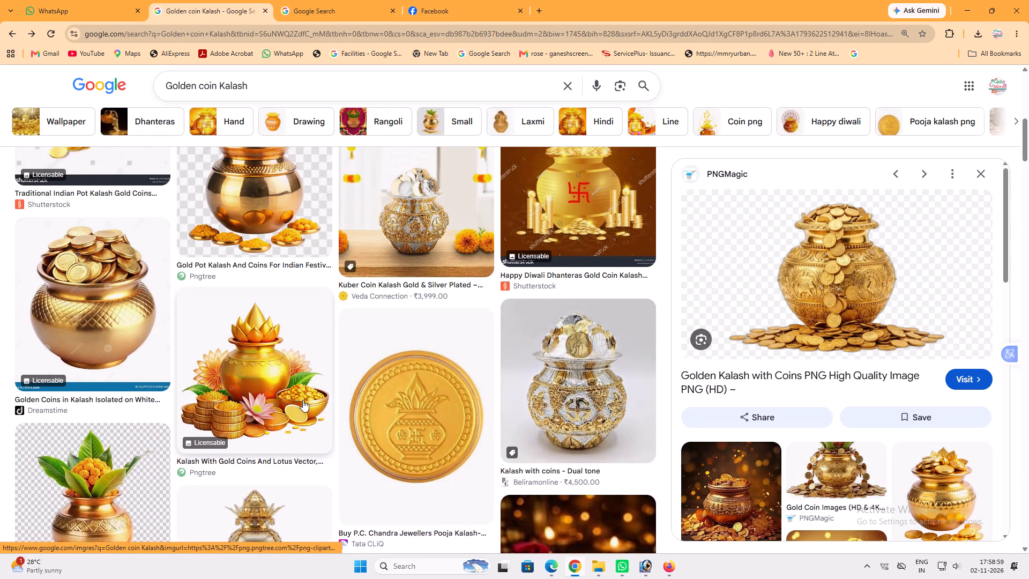
pyautogui.scroll(6, 303, 400)
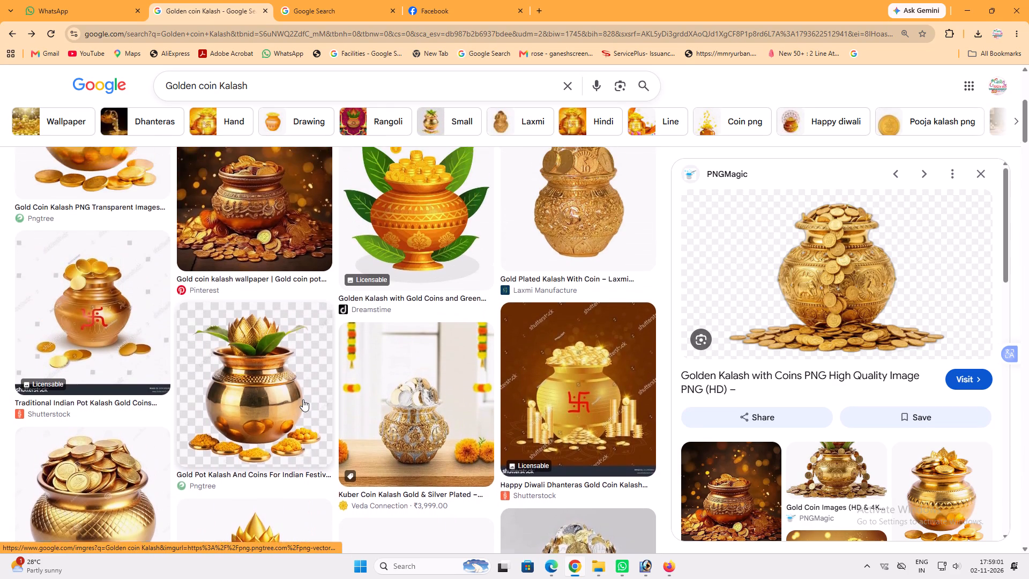
pyautogui.scroll(2, 304, 399)
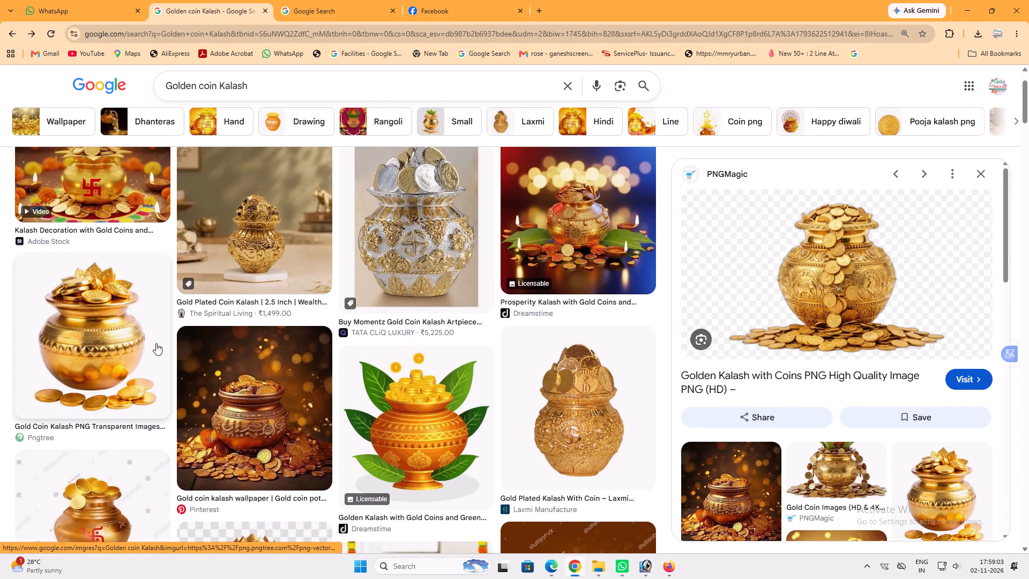
# Save the Pngtree Gold Coin Kalash PNG Transparent image to the computer.
pyautogui.click(125, 315)
pyautogui.rightClick(796, 239)
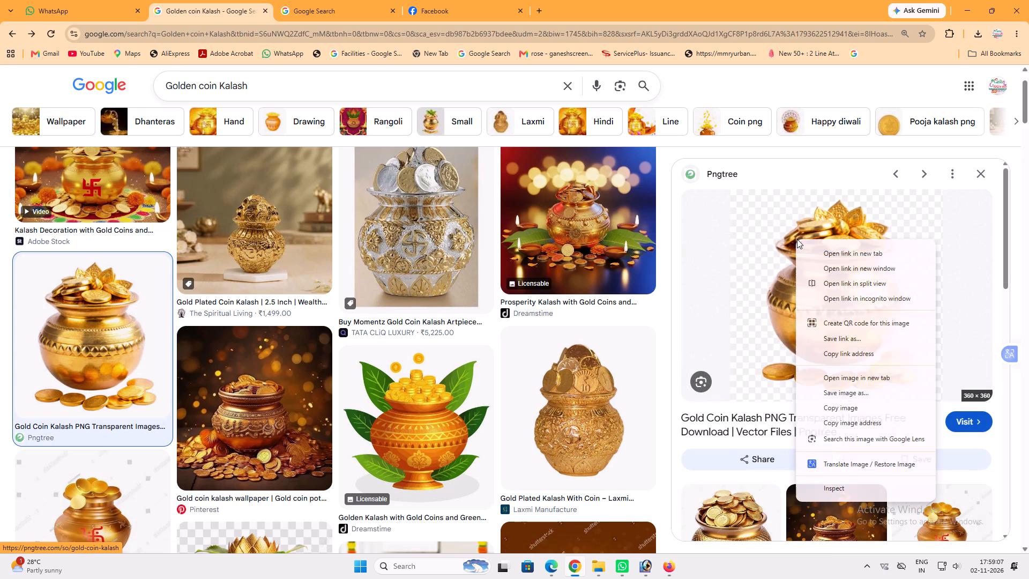
pyautogui.click(848, 390)
pyautogui.press('Return')
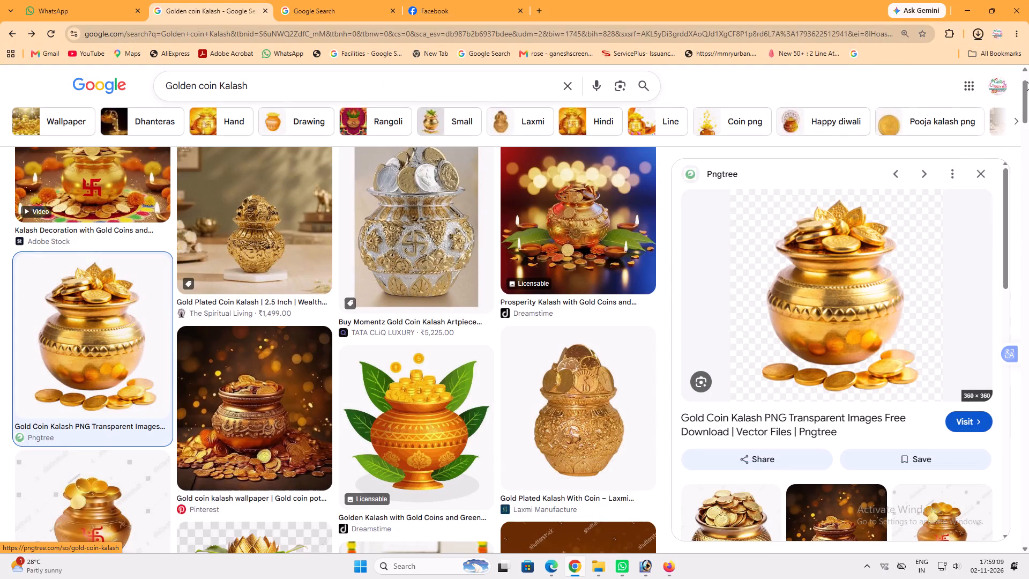
# Open the downloaded pngtree golden puja kalash PNG in Photoshop.
pyautogui.moveTo(882, 65); pyautogui.dragTo(625, 528)
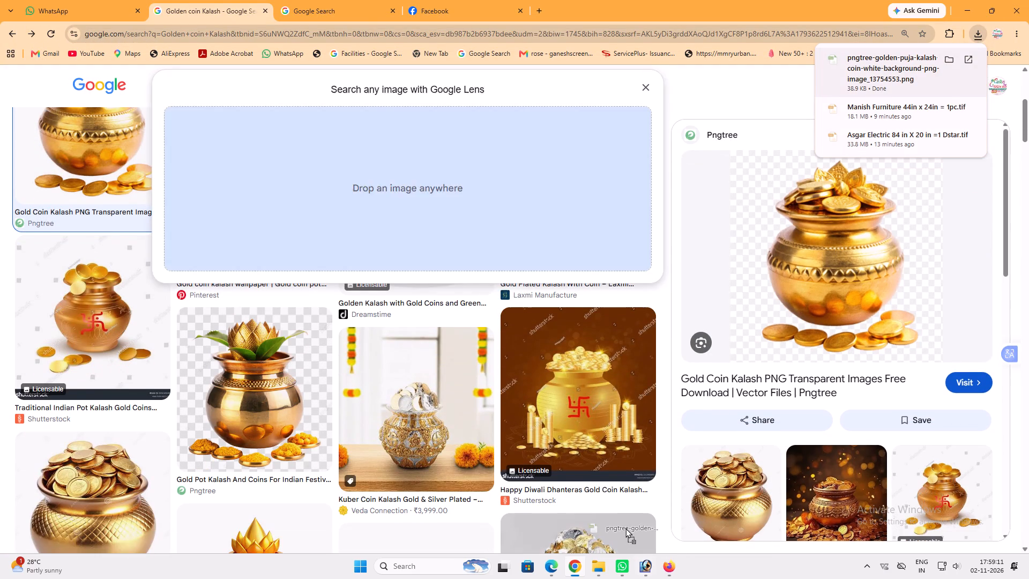
pyautogui.moveTo(625, 528); pyautogui.dragTo(518, 271)
# Cut the whole kalash image from its document, paste it into the 9.5x91= pc Strff strip and maximize the strip's window.
pyautogui.press('v')
pyautogui.moveTo(190, 206); pyautogui.dragTo(122, 354)
pyautogui.hotkey('ctrl', 'a')
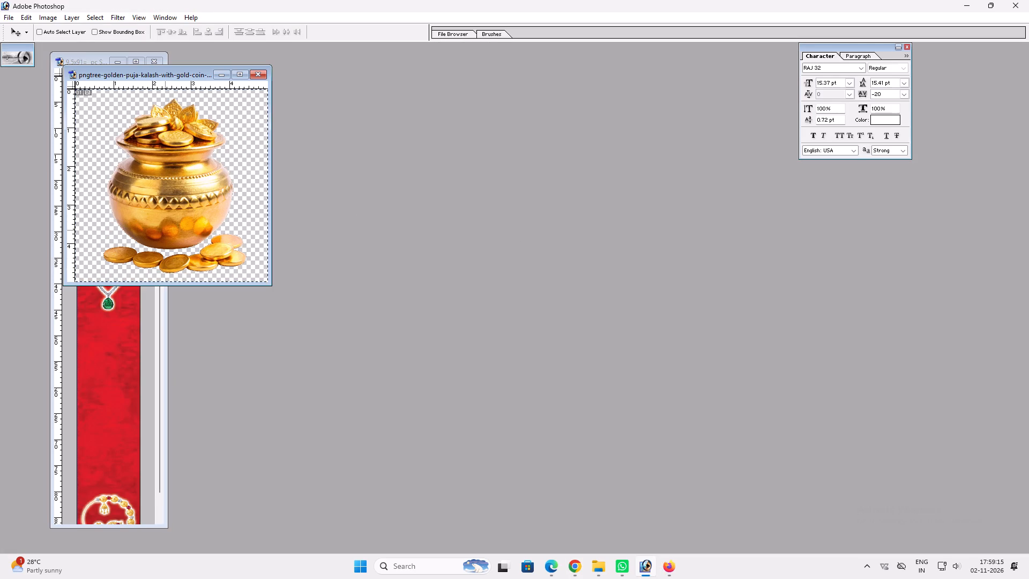
pyautogui.hotkey('ctrl', 'x')
pyautogui.click(126, 323)
pyautogui.hotkey('ctrl', 'v')
pyautogui.press('v')
pyautogui.press('v')
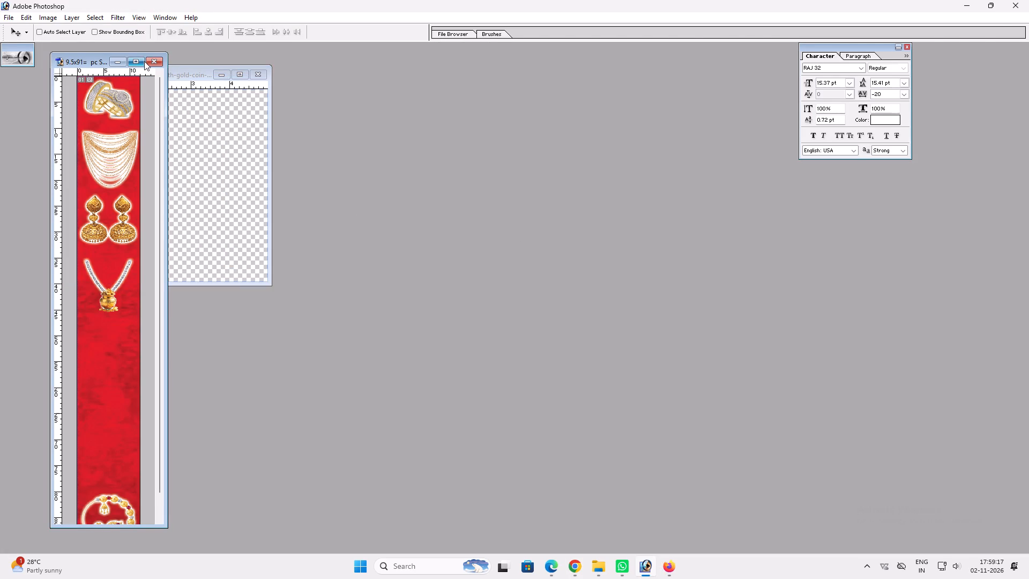
pyautogui.click(144, 61)
# Enlarge the pasted kalash to nearly the strip's width and place it in the red area just below the green-pendant necklace.
pyautogui.moveTo(512, 301); pyautogui.dragTo(499, 324)
pyautogui.hotkey('ctrl', 't')
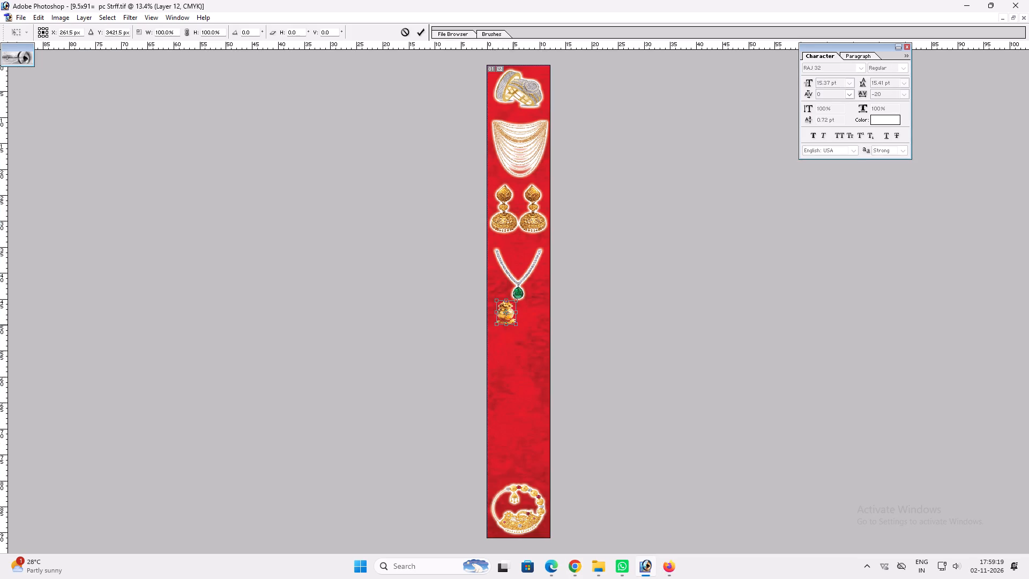
pyautogui.keyDown('shift'); pyautogui.moveTo(516, 324); pyautogui.dragTo(543, 366); pyautogui.keyUp('shift')
pyautogui.hotkey('shift', 'Return')
pyautogui.press('v')
pyautogui.press('v')
pyautogui.moveTo(540, 360); pyautogui.dragTo(535, 369)
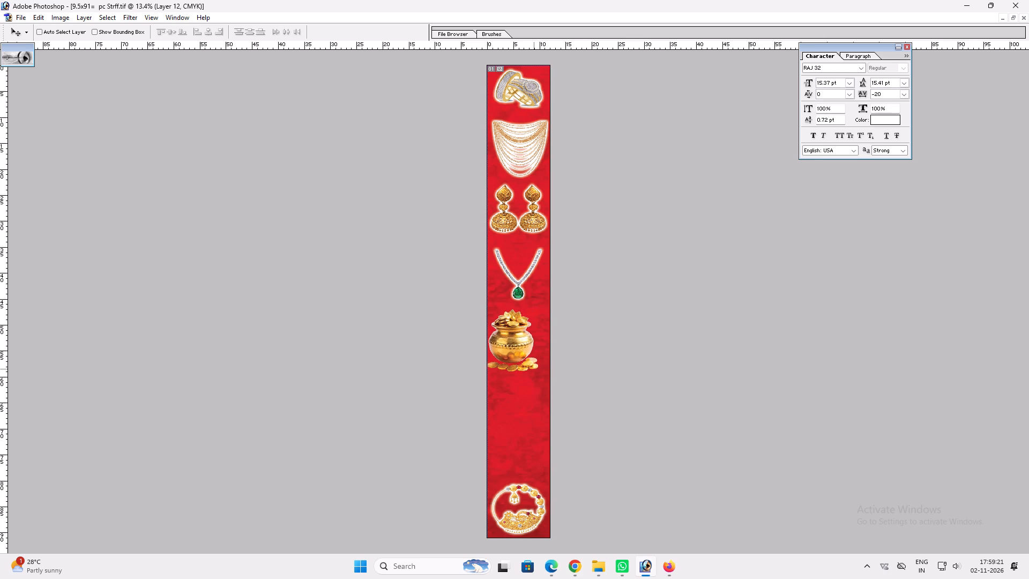
pyautogui.moveTo(535, 369); pyautogui.dragTo(535, 369)
# Align the kalash to the horizontal centre of the whole strip.
pyautogui.hotkey('ctrl', 'a')
pyautogui.hotkey('alt', 'l')
pyautogui.hotkey('alt', 'i')
pyautogui.hotkey('alt', 'h')
pyautogui.hotkey('ctrl', 'd')
# Scale the kalash down slightly and shift it up closer to the green-pendant necklace.
pyautogui.hotkey('ctrl', 't')
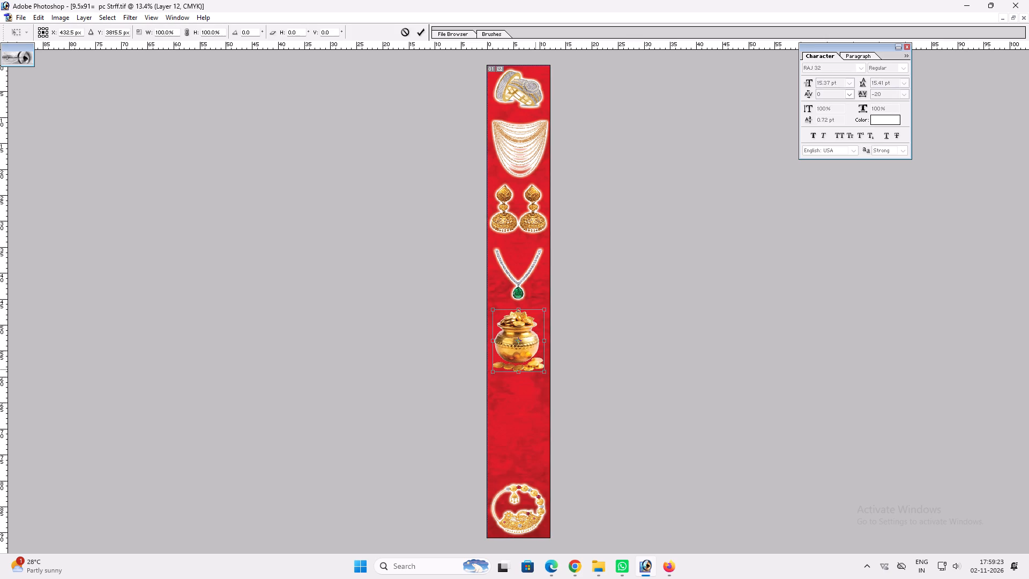
pyautogui.keyDown('shift'); pyautogui.click(541, 371); pyautogui.keyUp('shift')
pyautogui.hotkey('shift', 'Return')
# Remove the white glow from the green-pendant necklace above the kalash.
pyautogui.hotkey('ctrl', '+')
pyautogui.hotkey('ctrl', '+')
pyautogui.press('space')
pyautogui.keyDown('shift'); pyautogui.moveTo(507, 360); pyautogui.dragTo(503, 345); pyautogui.keyUp('shift')
pyautogui.keyDown('ctrl'); pyautogui.click(516, 286); pyautogui.keyUp('ctrl')
pyautogui.hotkey('alt', 'l')
pyautogui.hotkey('alt', 'y')
pyautogui.hotkey('alt', 'o')
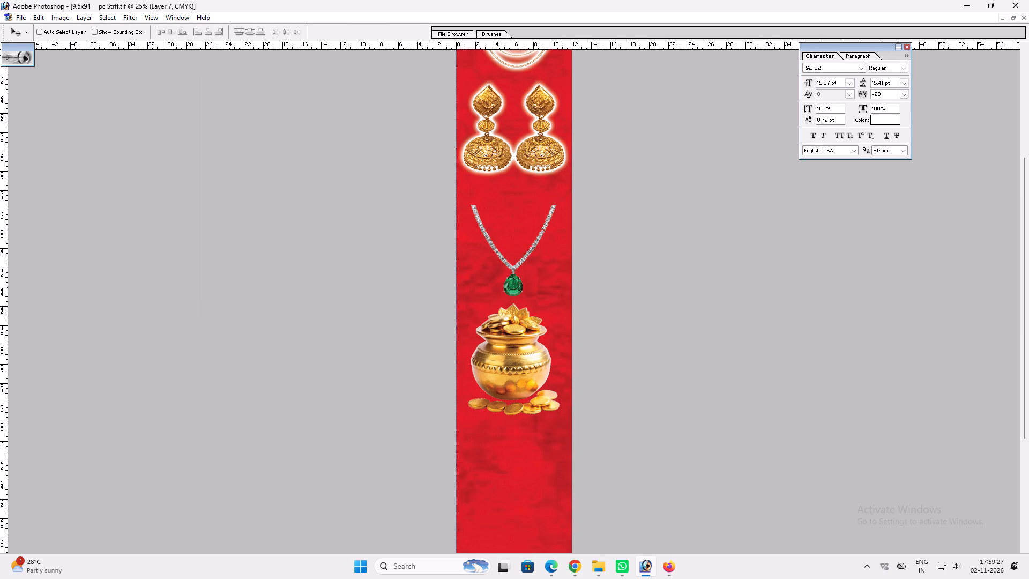
# Remove the white glow from the pair of gold jhumka earrings.
pyautogui.keyDown('ctrl'); pyautogui.click(525, 163); pyautogui.keyUp('ctrl')
pyautogui.hotkey('alt', 'l')
pyautogui.hotkey('alt', 'y')
pyautogui.hotkey('alt', 'o')
# Remove the white glow from the multi-strand gold chain necklace above the earrings.
pyautogui.press('space')
pyautogui.press('space')
pyautogui.press('space')
pyautogui.press('space')
pyautogui.press('space')
pyautogui.press('space')
pyautogui.press('space')
pyautogui.moveTo(498, 176); pyautogui.dragTo(504, 317)
pyautogui.keyDown('ctrl'); pyautogui.click(525, 144); pyautogui.keyUp('ctrl')
pyautogui.hotkey('alt', 'l')
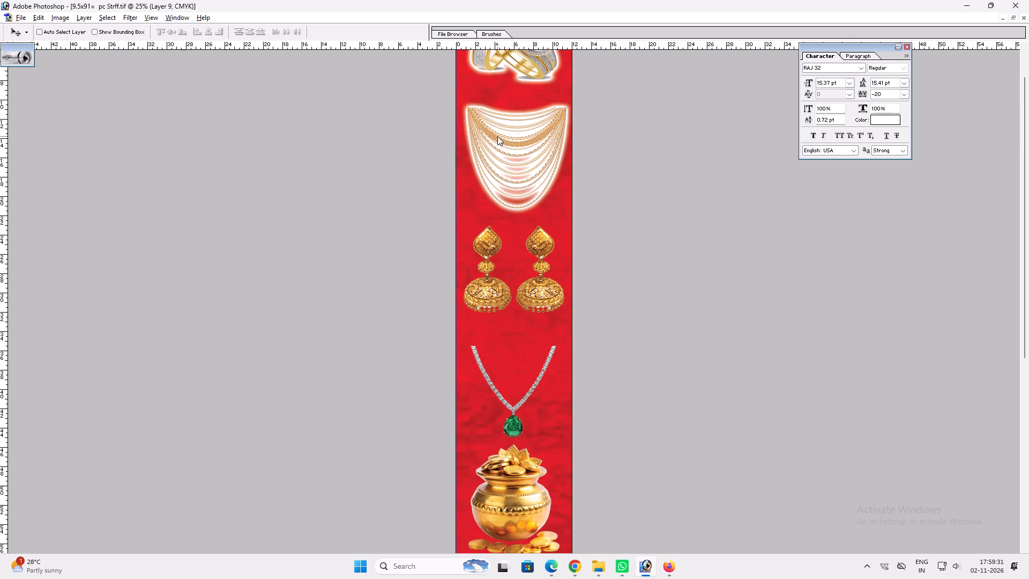
pyautogui.hotkey('alt', 'y')
pyautogui.hotkey('alt', 'o')
# Remove the white glow from the diamond rings at the top of the strip.
pyautogui.press('space')
pyautogui.press('space')
pyautogui.press('space')
pyautogui.press('space')
pyautogui.press('space')
pyautogui.press('space')
pyautogui.press('space')
pyautogui.press('space')
pyautogui.press('space')
pyautogui.press('space')
pyautogui.moveTo(491, 148); pyautogui.dragTo(496, 231)
pyautogui.keyDown('ctrl'); pyautogui.click(527, 84); pyautogui.keyUp('ctrl')
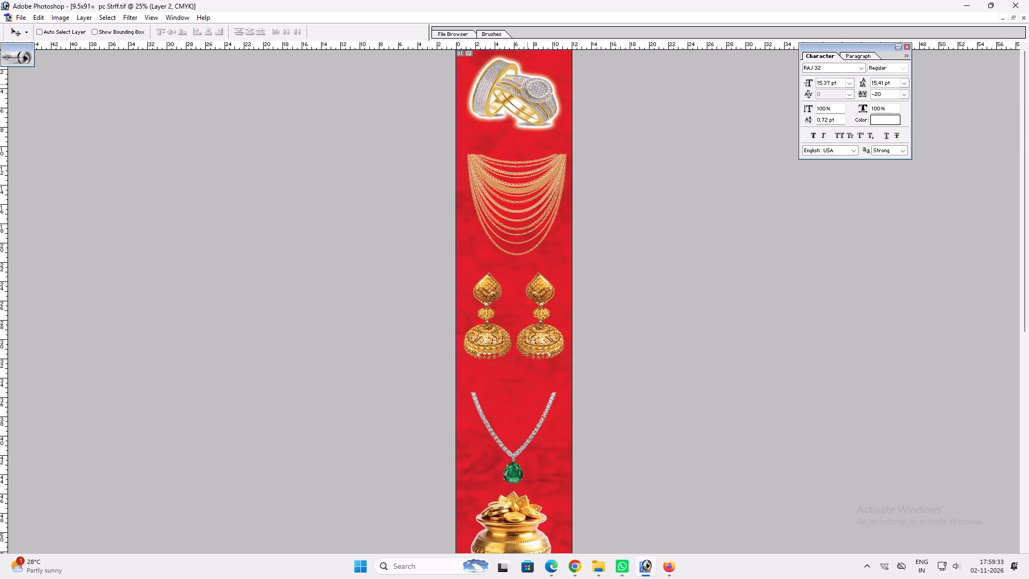
pyautogui.hotkey('alt', 'l')
pyautogui.hotkey('alt', 'y')
pyautogui.hotkey('alt', 'o')
# Stretch the multi-strand chain necklace slightly taller by raising its top edge closer to the rings.
pyautogui.press('space')
pyautogui.press('space')
pyautogui.keyDown('ctrl'); pyautogui.click(563, 161); pyautogui.keyUp('ctrl')
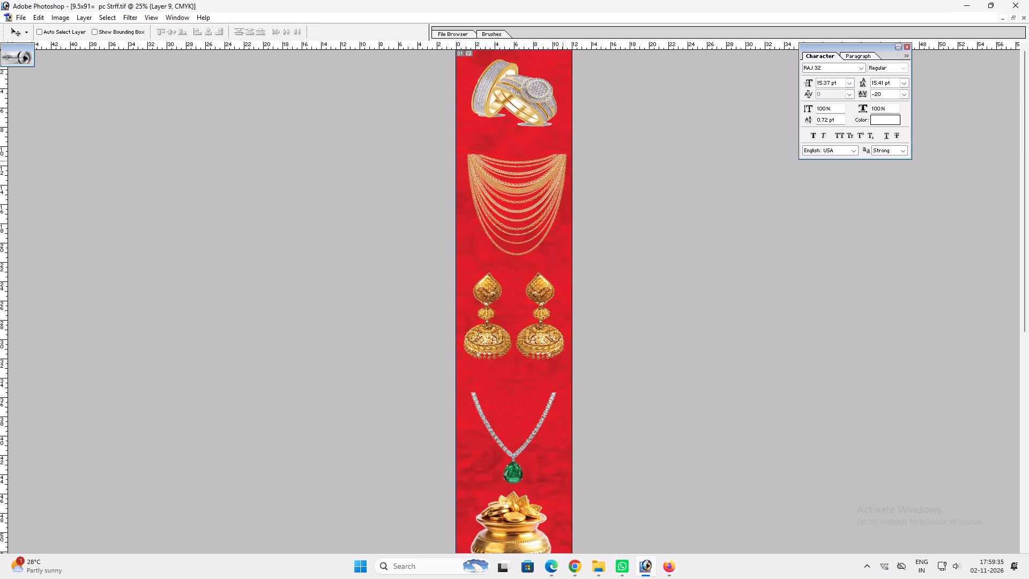
pyautogui.hotkey('ctrl', 't')
pyautogui.keyDown('shift'); pyautogui.moveTo(535, 149); pyautogui.dragTo(535, 139); pyautogui.keyUp('shift')
pyautogui.hotkey('shift', 'Return')
# Examine the lower half of the strip, from the earrings down to the empty red area below the kalash.
pyautogui.press('space')
pyautogui.press('space')
pyautogui.press('space')
pyautogui.press('space')
pyautogui.press('space')
pyautogui.press('space')
pyautogui.press('space')
pyautogui.press('space')
pyautogui.press('space')
pyautogui.press('space')
pyautogui.press('space')
pyautogui.press('space')
pyautogui.press('space')
pyautogui.press('space')
pyautogui.press('space')
pyautogui.press('space')
pyautogui.press('space')
pyautogui.press('space')
pyautogui.press('space')
pyautogui.press('space')
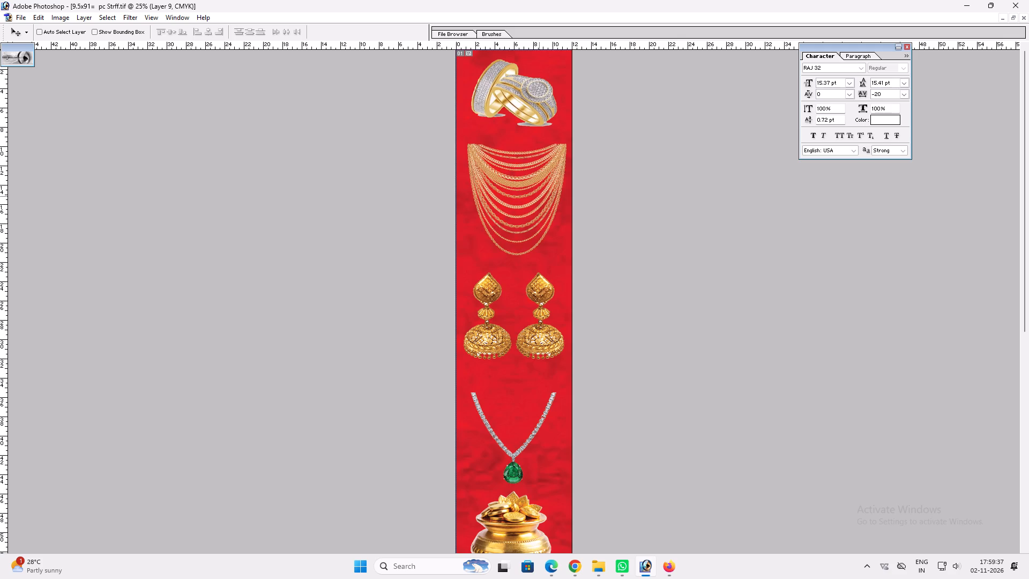
pyautogui.moveTo(532, 326); pyautogui.dragTo(540, 204)
pyautogui.moveTo(525, 402); pyautogui.dragTo(534, 238)
pyautogui.moveTo(533, 425); pyautogui.dragTo(532, 201)
# Switch to Chrome and search Google Images for "Gold Tika".
pyautogui.click(571, 565)
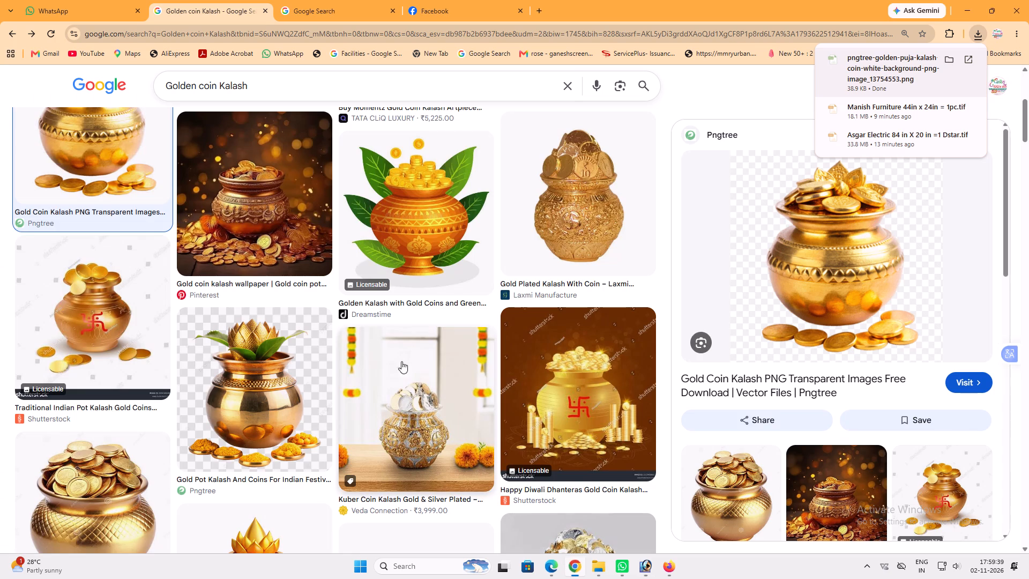
pyautogui.scroll(-4, 374, 344)
pyautogui.click(218, 76)
pyautogui.hotkey('ctrl', 'a')
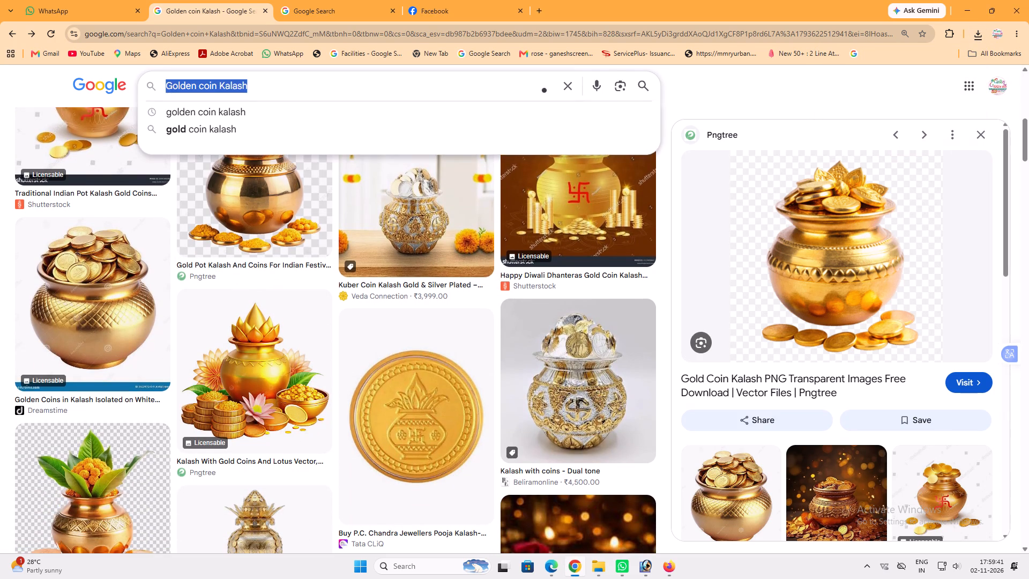
pyautogui.write('Gopld')
pyautogui.press('BackSpace')
pyautogui.press('BackSpace')
pyautogui.press('BackSpace')
pyautogui.write('ld')
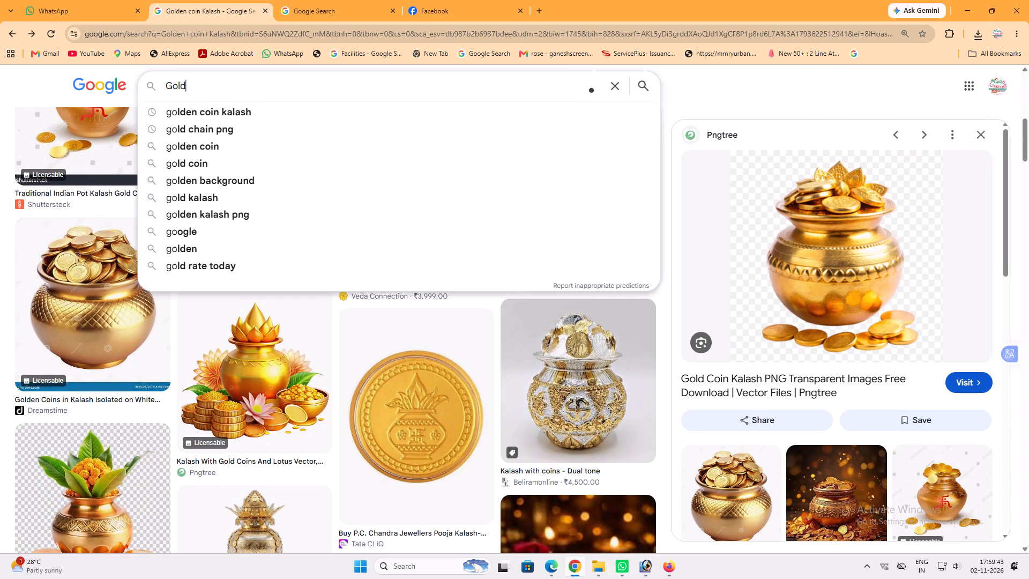
pyautogui.press('space')
pyautogui.press('Return')
pyautogui.click(221, 101)
pyautogui.hotkey('ctrl', 'a')
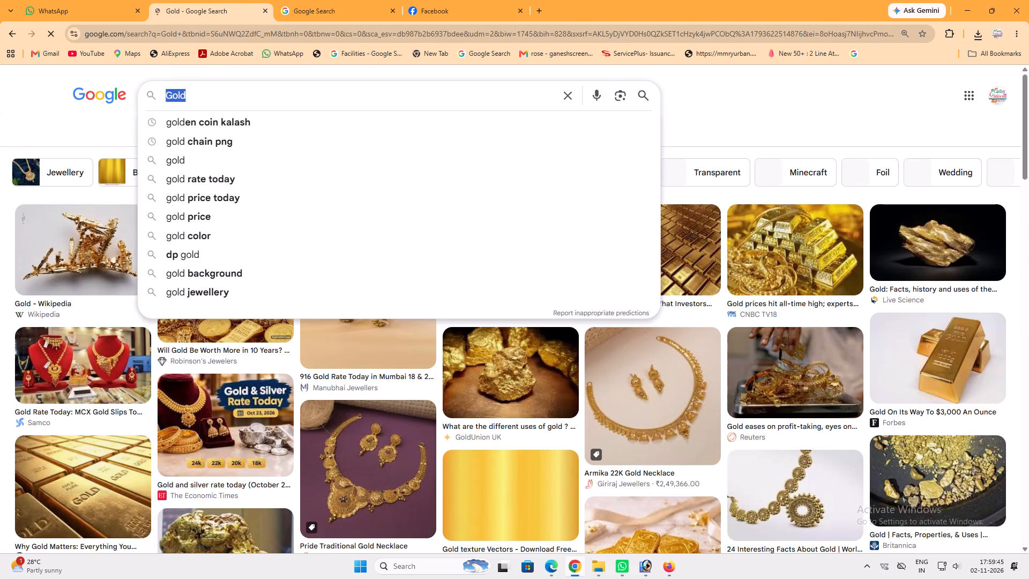
pyautogui.write('Gold')
pyautogui.press('space')
pyautogui.write('Tilka')
pyautogui.press('BackSpace')
pyautogui.press('BackSpace')
pyautogui.press('BackSpace')
pyautogui.write('ka')
pyautogui.press('Return')
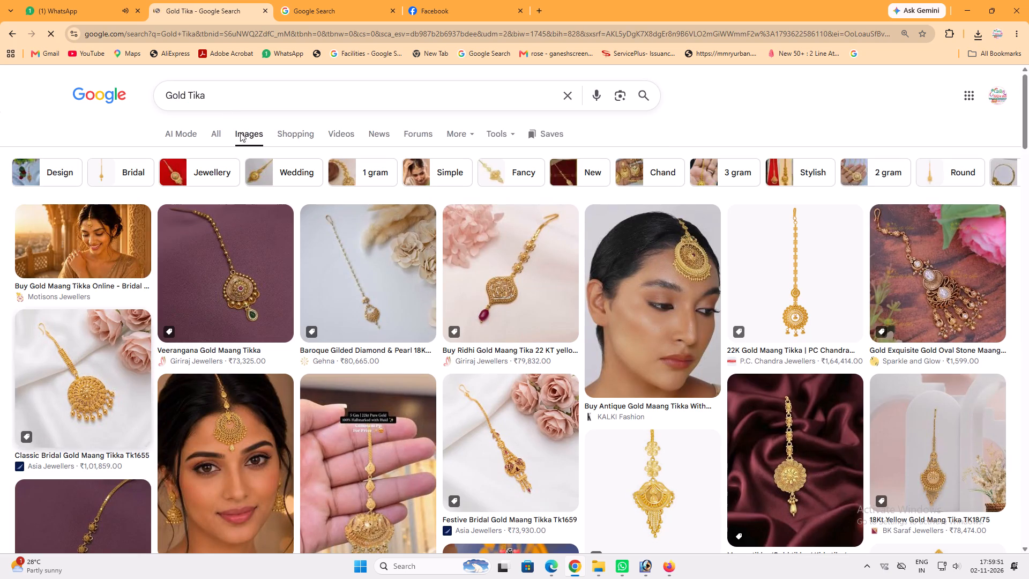
# Refine the image search to "Gold Tika png".
pyautogui.click(247, 92)
pyautogui.press('space')
pyautogui.write('png')
pyautogui.press('space')
pyautogui.press('Return')
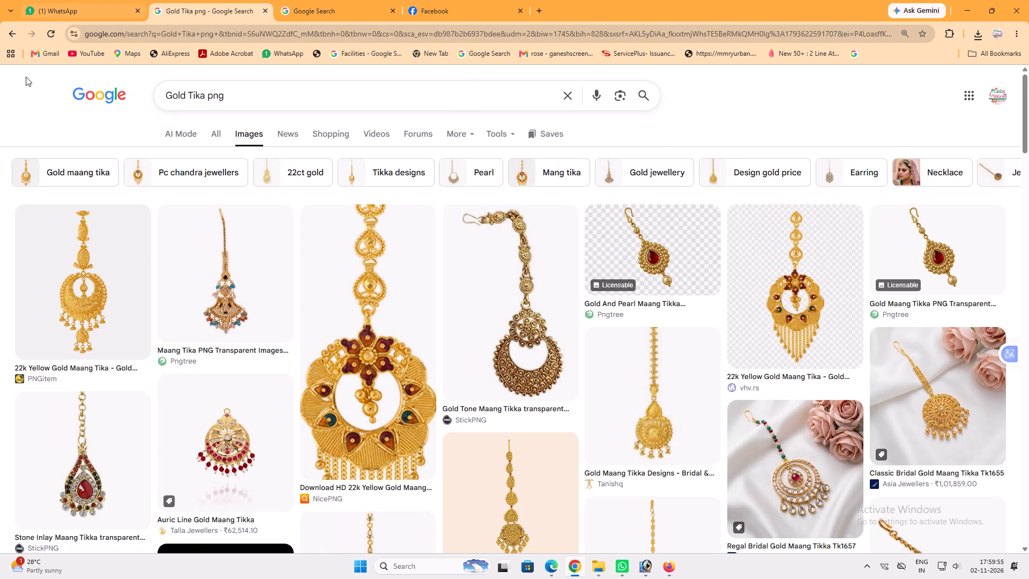
pyautogui.click(6, 34)
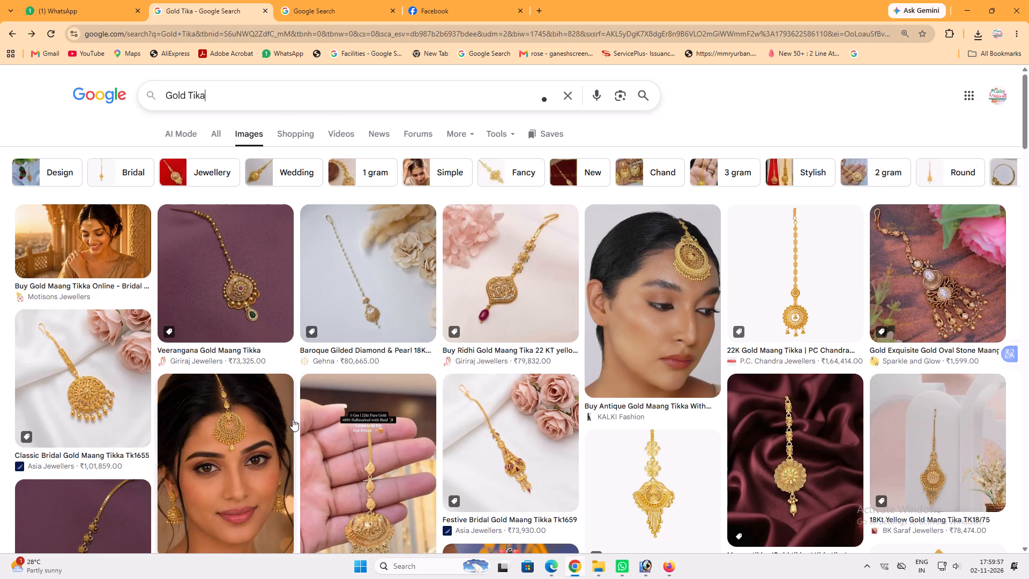
pyautogui.scroll(1, 290, 403)
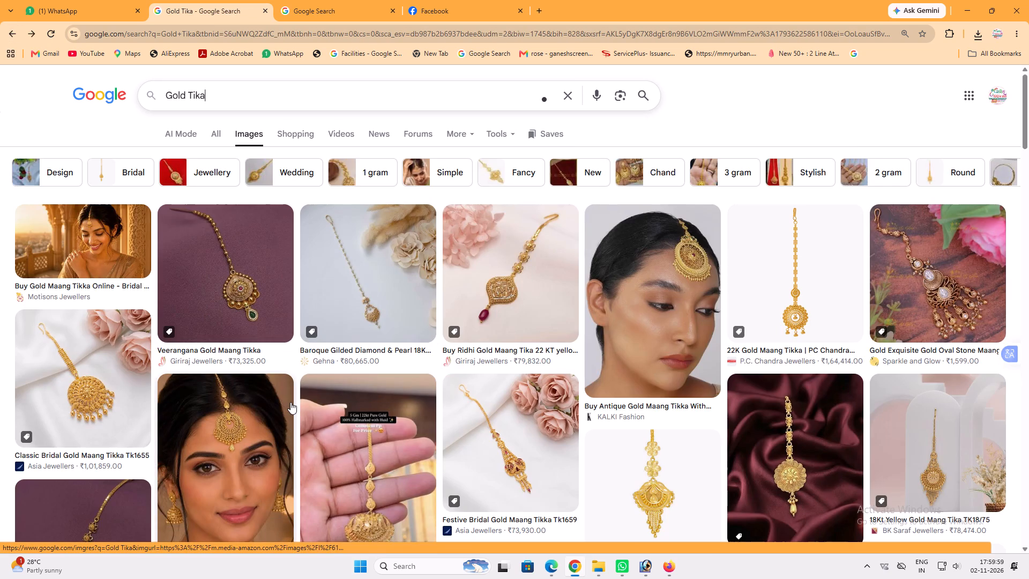
pyautogui.click(33, 33)
# Copy PNGitem's 22k Yellow Gold Maang Tika image and paste it into the 9.5x91= pc Strff strip in Photoshop.
pyautogui.click(66, 286)
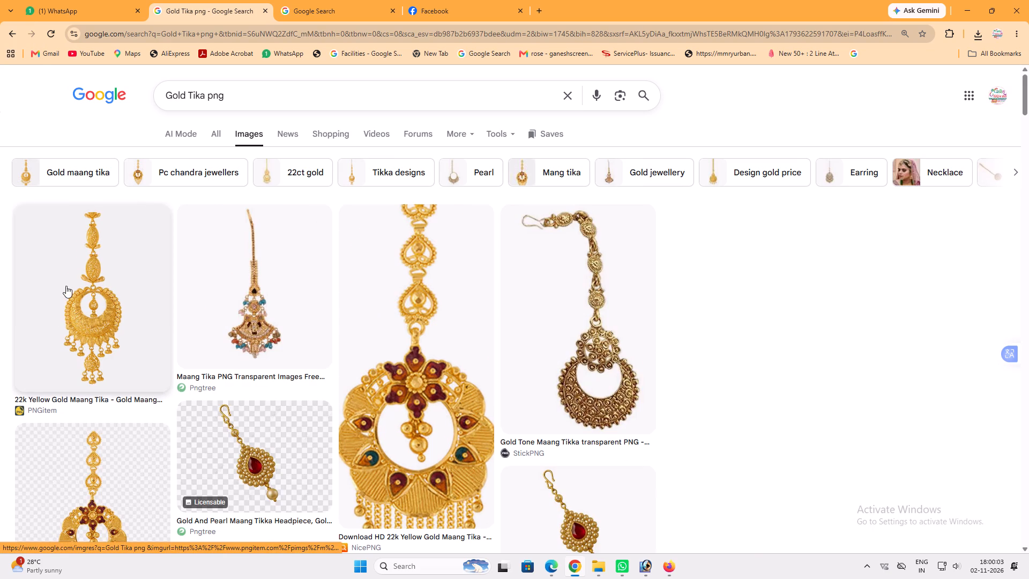
pyautogui.rightClick(834, 288)
pyautogui.click(911, 462)
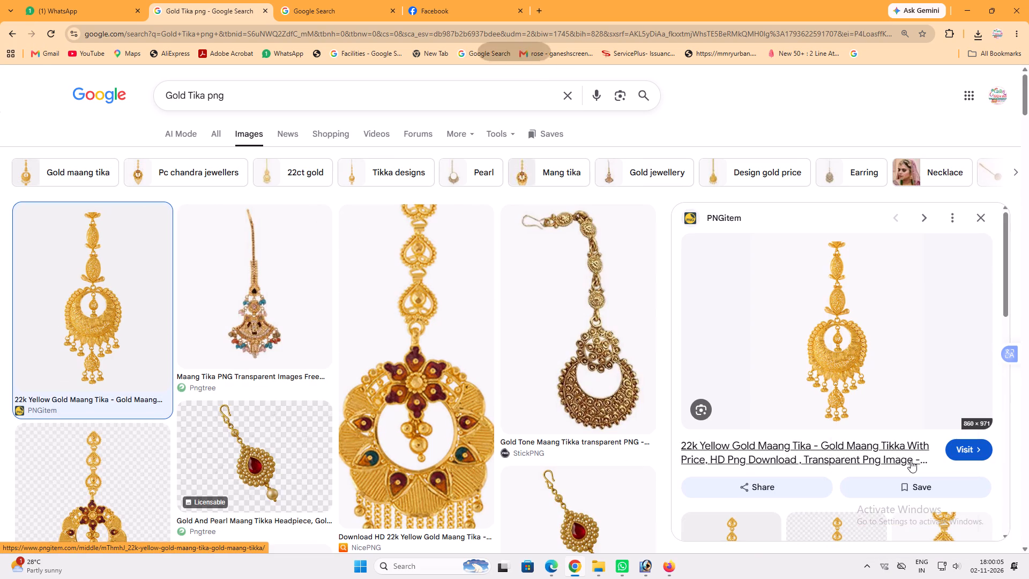
pyautogui.click(651, 563)
pyautogui.hotkey('ctrl', 'v')
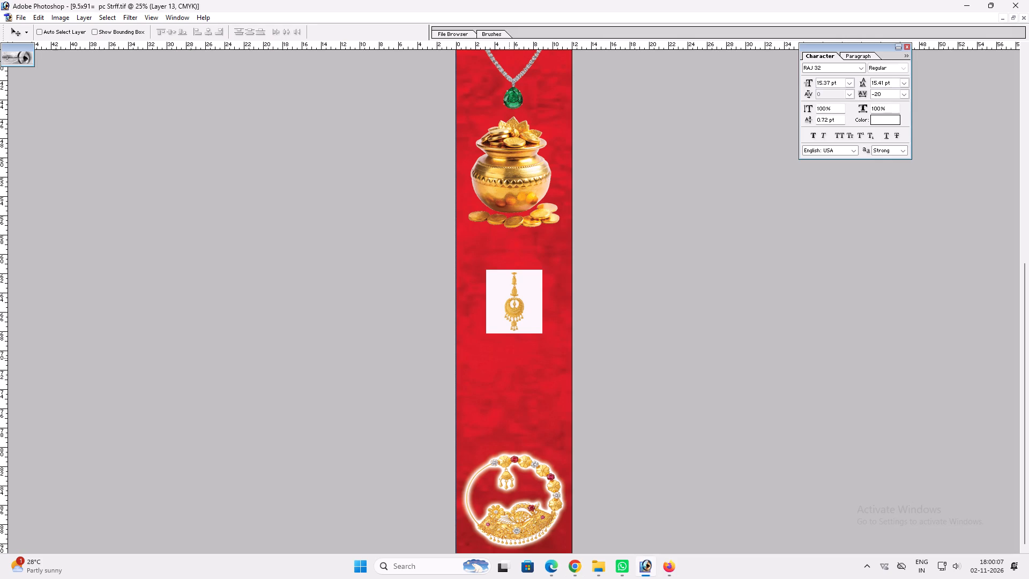
# Delete the white background around and inside the pasted maang tika using the Magic Wand, then clear the selection.
pyautogui.press('w')
pyautogui.click(528, 326)
pyautogui.press('z')
pyautogui.moveTo(458, 222); pyautogui.dragTo(612, 409)
pyautogui.press('v')
pyautogui.press('w')
pyautogui.click(523, 271)
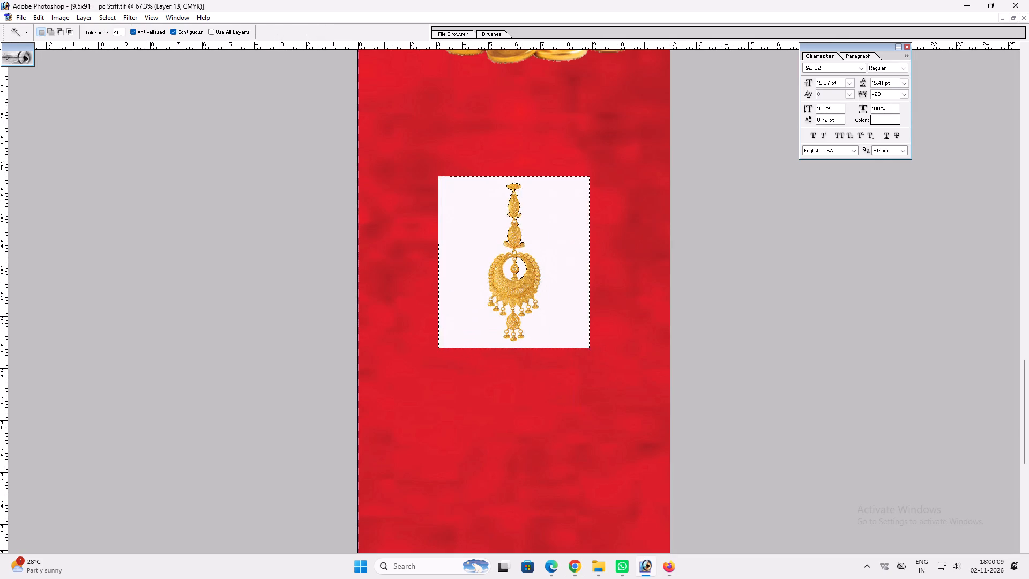
pyautogui.keyDown('shift'); pyautogui.click(508, 270); pyautogui.keyUp('shift')
pyautogui.keyDown('shift'); pyautogui.click(551, 246); pyautogui.keyUp('shift')
pyautogui.press('Delete')
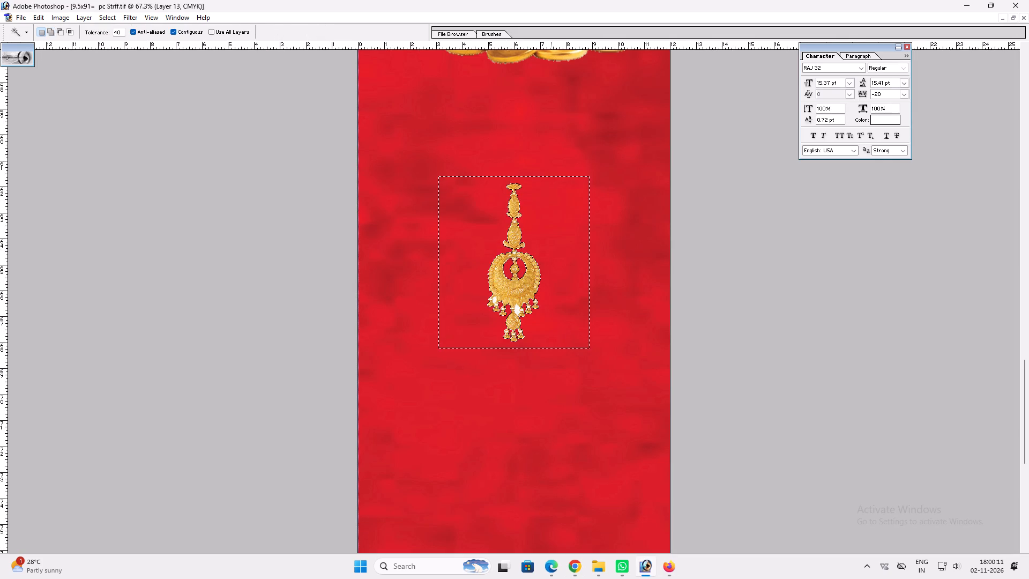
pyautogui.hotkey('ctrl', 'd')
# Enlarge the maang tika to about twice its size in the red area below the kalash.
pyautogui.press('space')
pyautogui.rightClick(509, 294)
pyautogui.moveTo(519, 296); pyautogui.dragTo(531, 301)
pyautogui.hotkey('ctrl', 't')
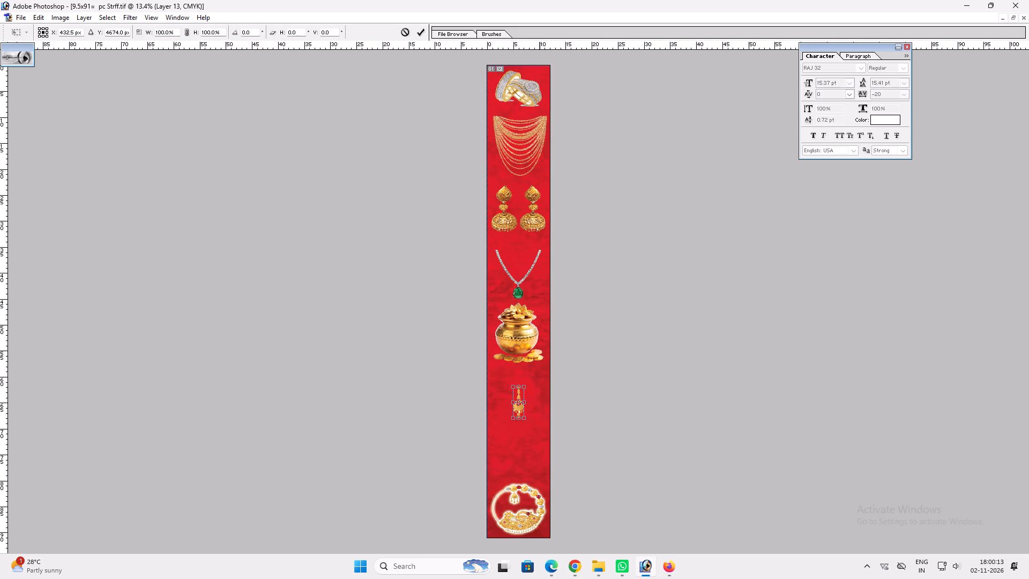
pyautogui.keyDown('alt'); pyautogui.keyDown('shift'); pyautogui.moveTo(526, 417); pyautogui.dragTo(547, 429); pyautogui.keyUp('shift'); pyautogui.keyUp('alt')
pyautogui.hotkey('shift', 'Return')
# Move the maang tika to the left half of the strip and place a duplicate level beside it to form a pair.
pyautogui.press('v')
pyautogui.moveTo(517, 413); pyautogui.dragTo(513, 413)
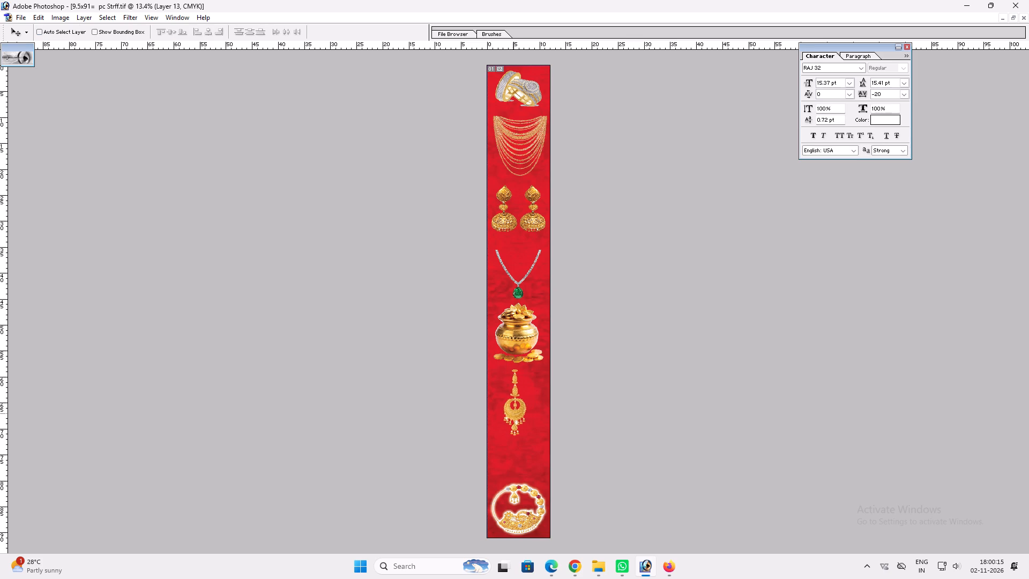
pyautogui.moveTo(513, 413); pyautogui.dragTo(508, 413)
pyautogui.keyDown('alt'); pyautogui.keyDown('shift'); pyautogui.moveTo(508, 413); pyautogui.dragTo(531, 413); pyautogui.keyUp('shift'); pyautogui.keyUp('alt')
pyautogui.keyDown('ctrl'); pyautogui.keyDown('shift'); pyautogui.doubleClick(507, 419); pyautogui.keyUp('shift'); pyautogui.keyUp('ctrl')
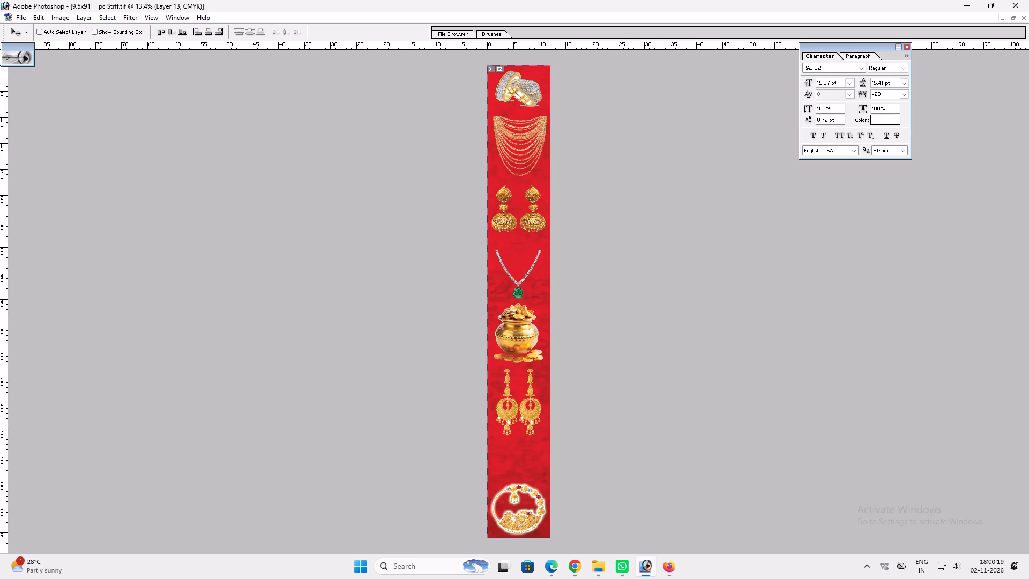
# Remove the white glow from the round gold nose ring at the bottom of the strip.
pyautogui.hotkey('ctrl', '+')
pyautogui.hotkey('ctrl', '+')
pyautogui.press('space')
pyautogui.press('space')
pyautogui.press('space')
pyautogui.press('space')
pyautogui.press('space')
pyautogui.press('space')
pyautogui.press('space')
pyautogui.press('space')
pyautogui.press('space')
pyautogui.moveTo(503, 423); pyautogui.dragTo(498, 140)
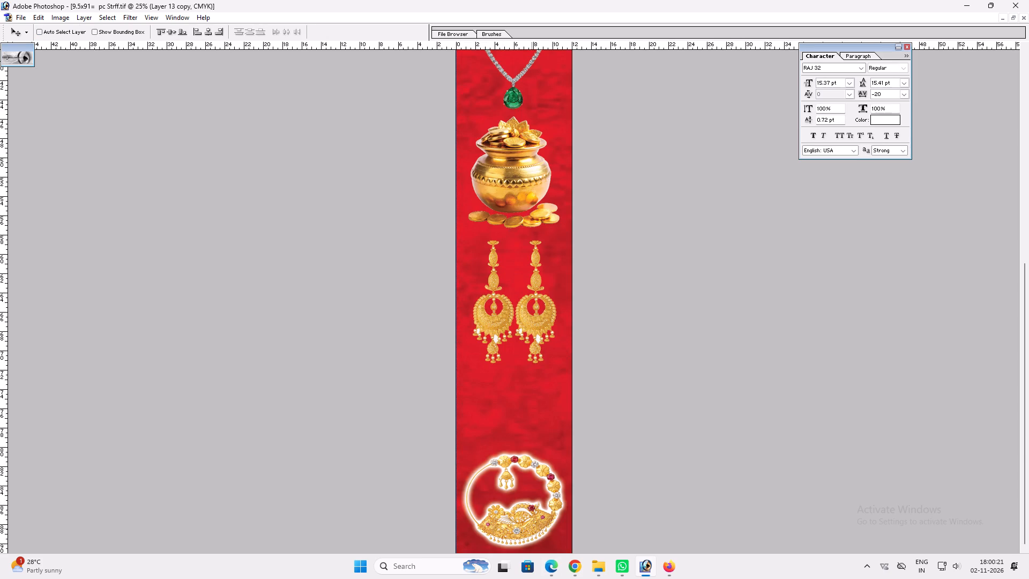
pyautogui.keyDown('ctrl'); pyautogui.click(532, 528); pyautogui.keyUp('ctrl')
pyautogui.hotkey('alt', 'l')
pyautogui.hotkey('alt', 'y')
pyautogui.hotkey('alt', 'o')
pyautogui.press('v')
# Switch back to Chrome.
pyautogui.click(581, 562)
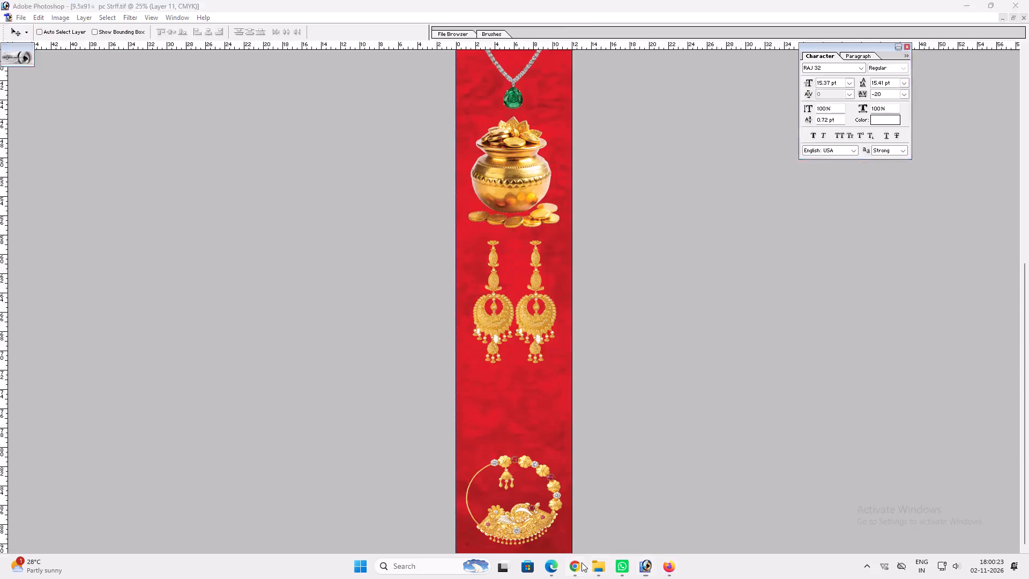
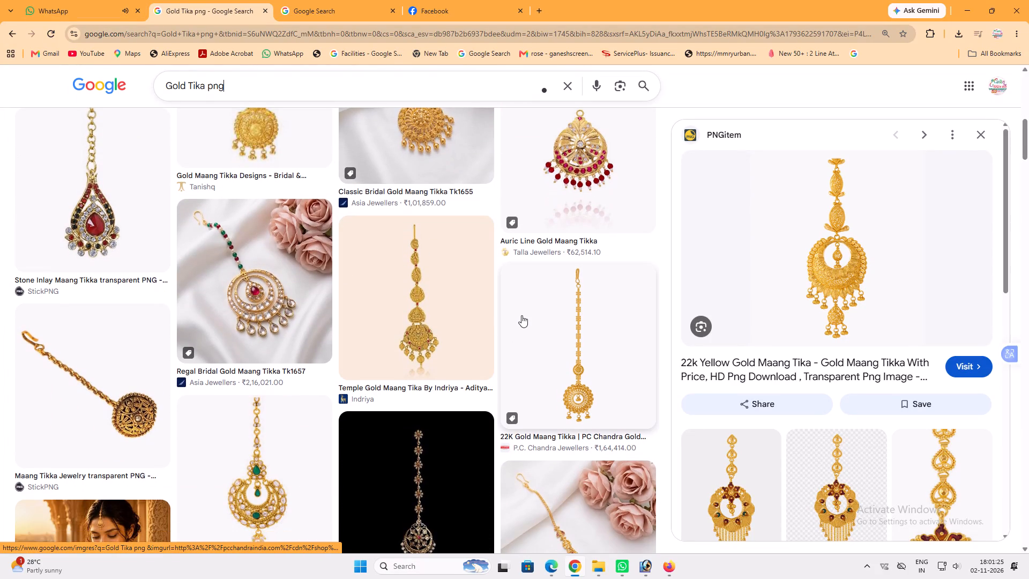
# Look through more of the gold maang tika image results for jewellery artwork suitable for the sign.
pyautogui.scroll(-2, 521, 315)
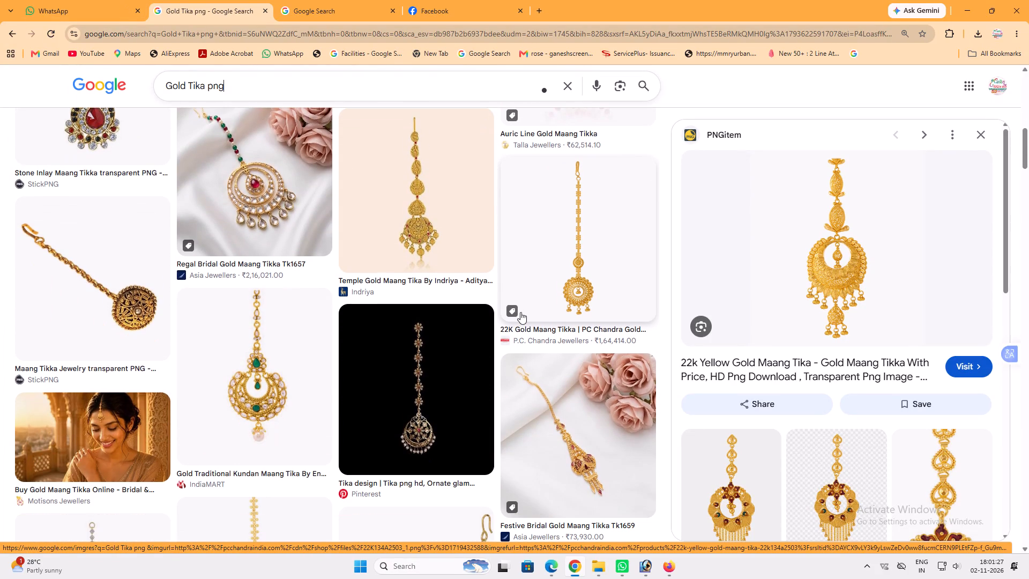
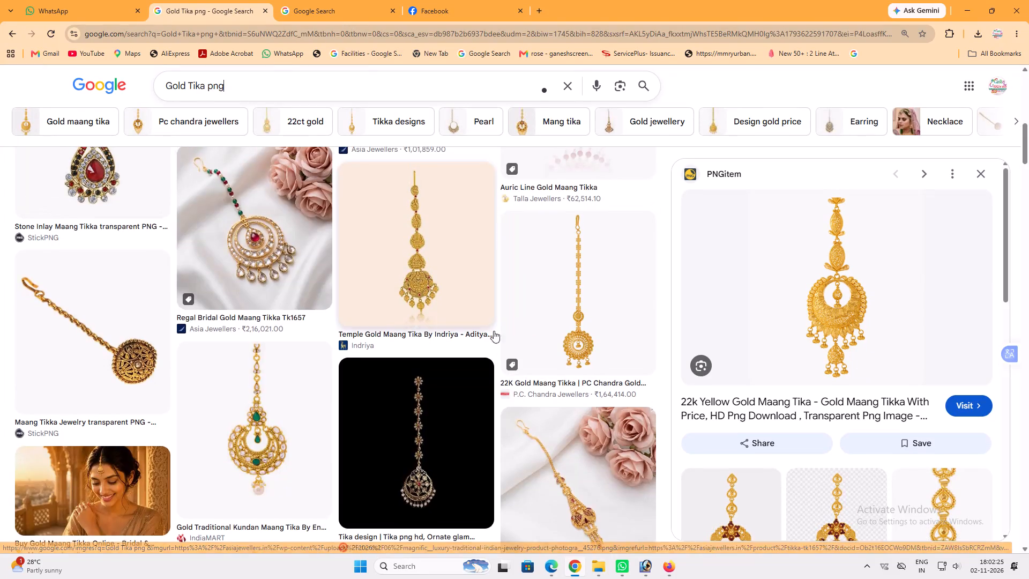
# Return to the top of the Gold Tika png image results to review the first jewellery images again.
pyautogui.scroll(20, 496, 334)
pyautogui.scroll(2, 496, 334)
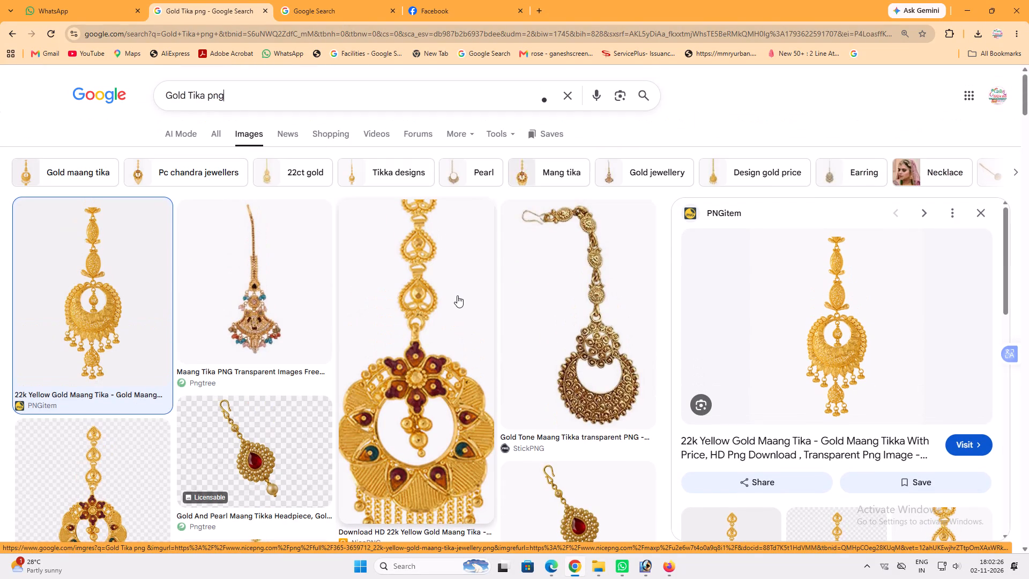
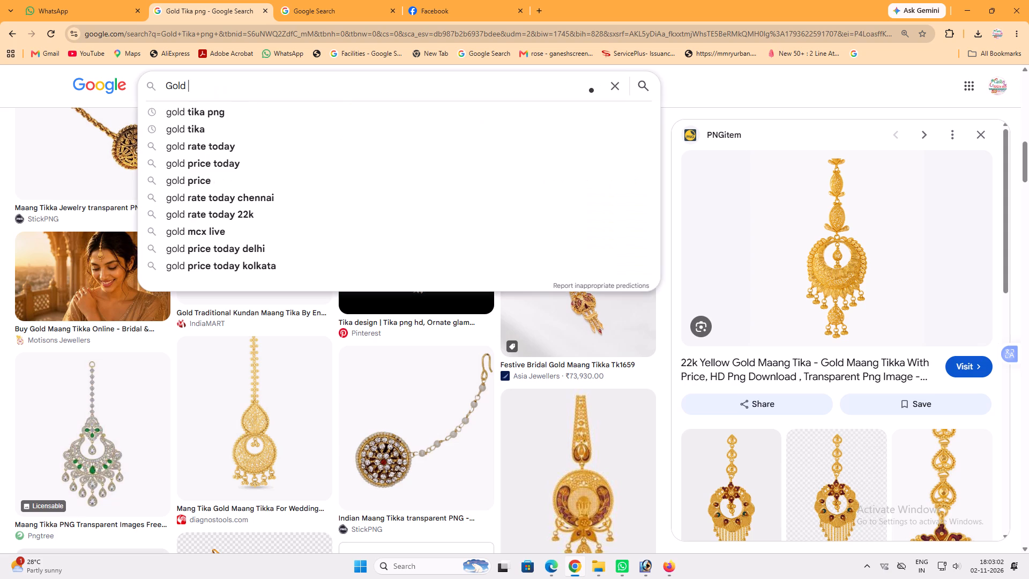
# Search the web images for "Gold Nosie", and refine the search to "Gold Nose png".
pyautogui.write('Nos')
pyautogui.write('ie')
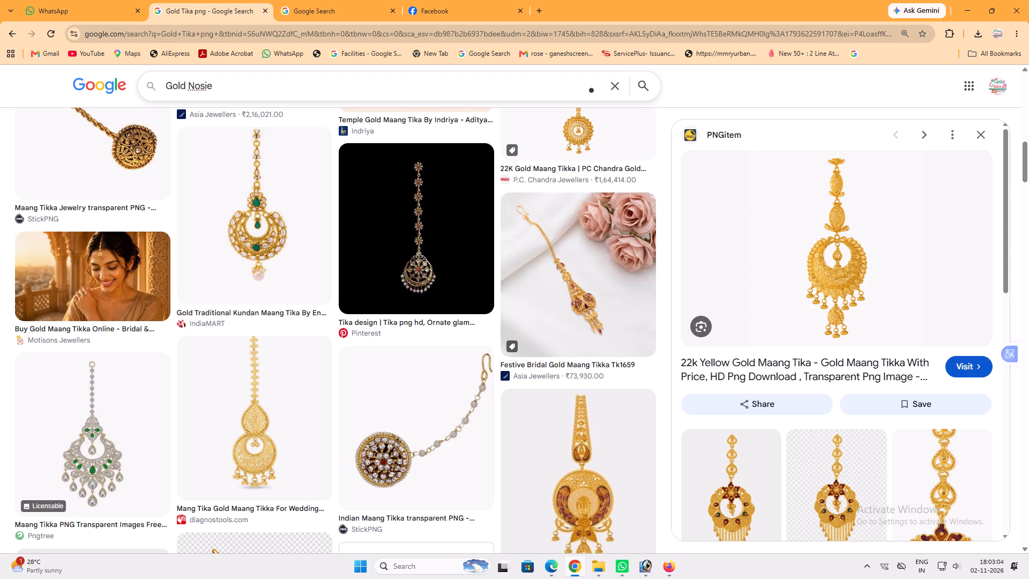
pyautogui.press('Return')
pyautogui.click(162, 205)
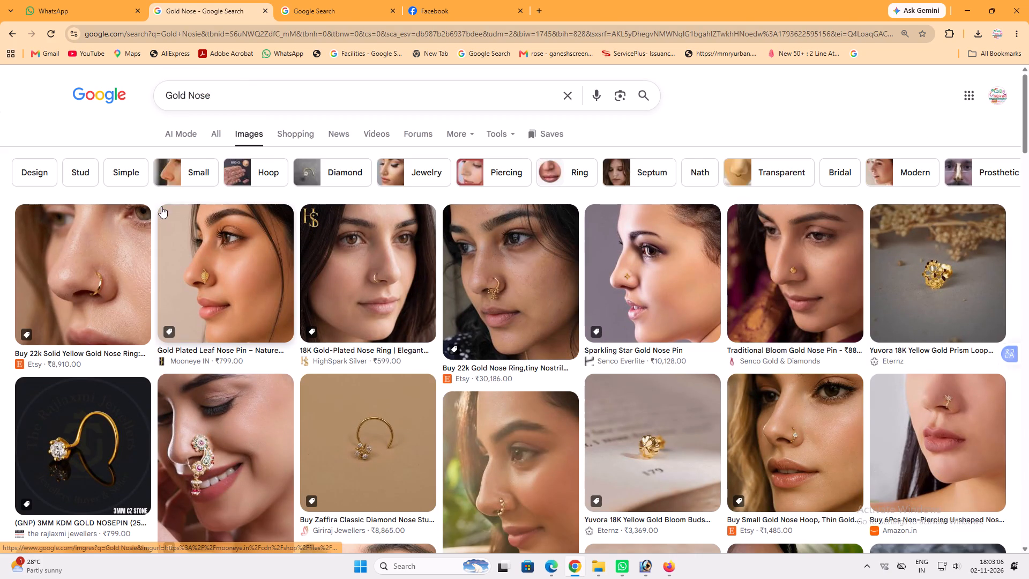
pyautogui.click(250, 113)
pyautogui.click(244, 102)
pyautogui.press('space')
pyautogui.write('pg')
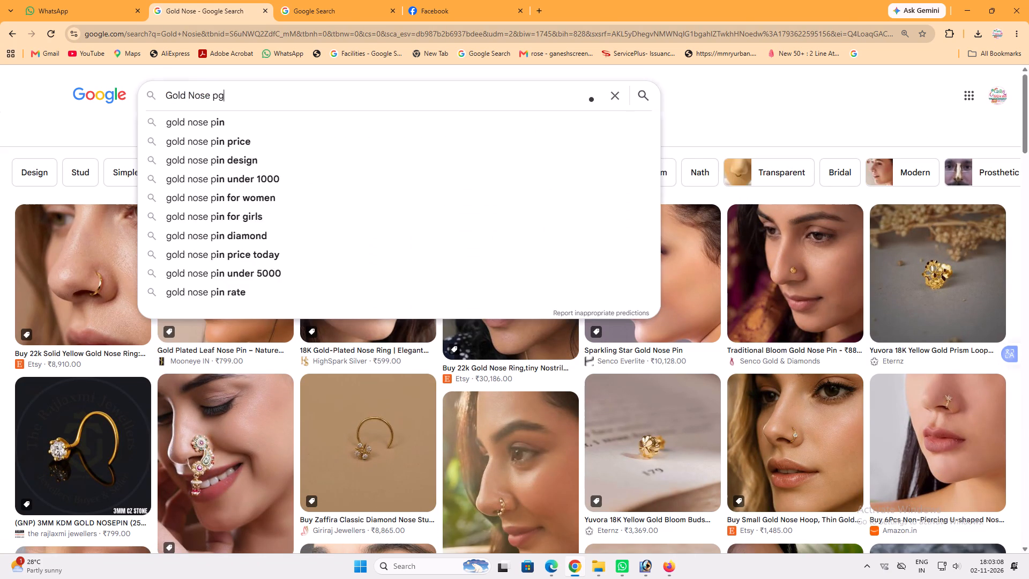
pyautogui.press('BackSpace')
pyautogui.write('ng')
pyautogui.press('space')
pyautogui.press('Return')
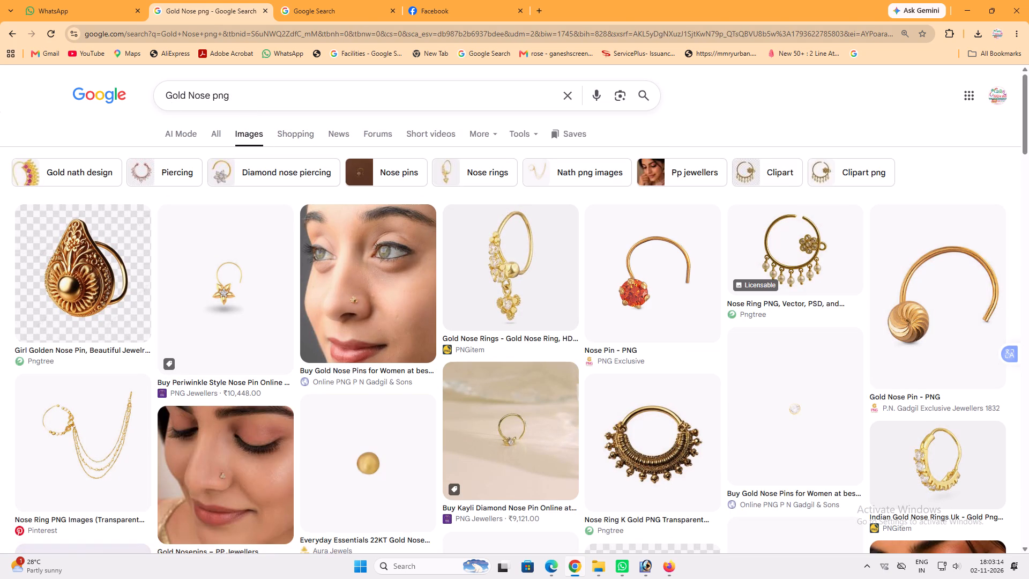
# Search for "Gold nathuni png", accept the suggested spelling "nathni", and copy the Charulika pearl nath image.
pyautogui.moveTo(211, 97); pyautogui.dragTo(190, 104)
pyautogui.write('nathuni')
pyautogui.press('Return')
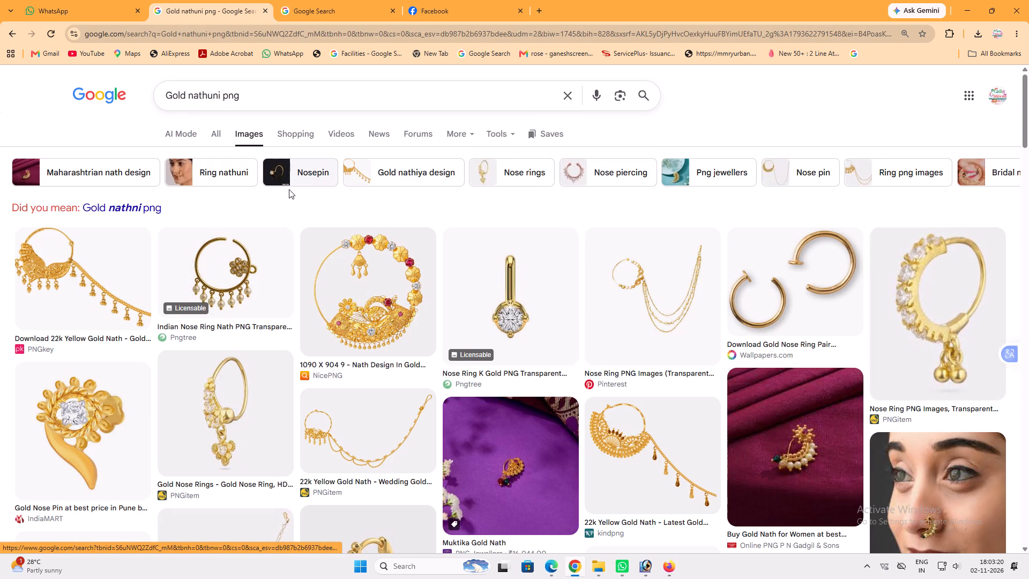
pyautogui.click(155, 212)
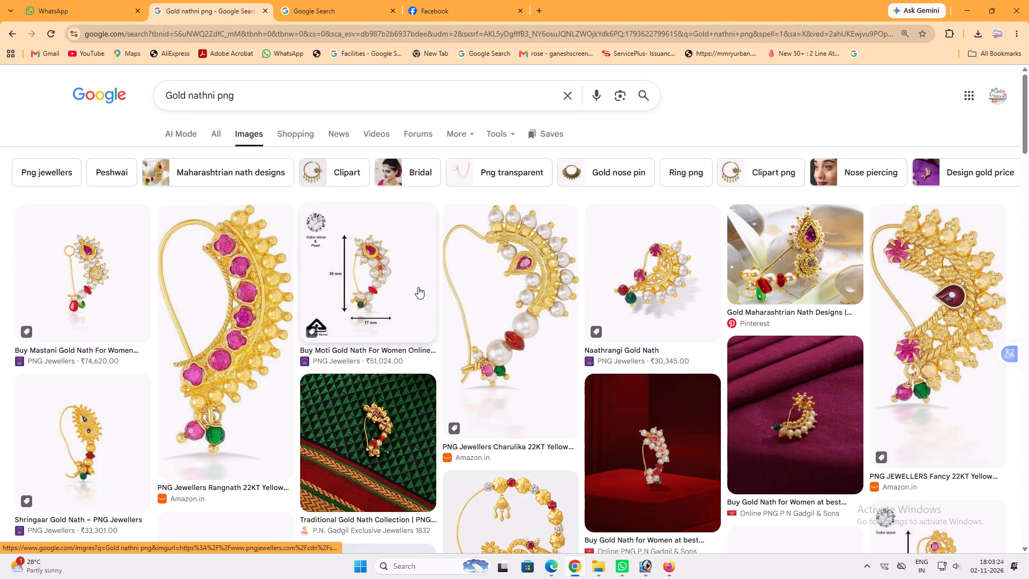
pyautogui.click(489, 256)
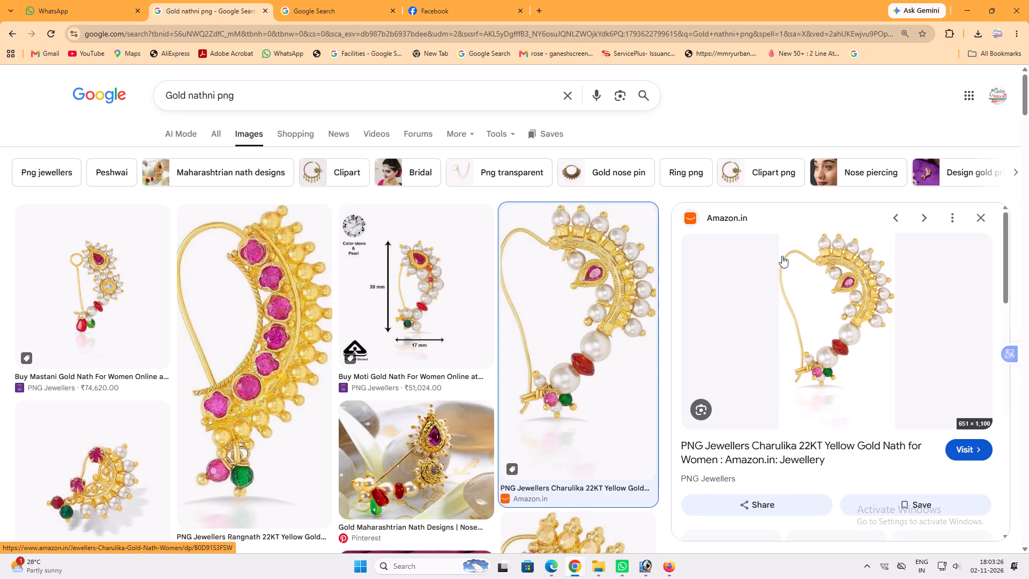
pyautogui.rightClick(782, 256)
pyautogui.click(852, 424)
# Switch to Photoshop, paste the pearl nath above the bottom nath on the strip, and delete its white background.
pyautogui.click(645, 578)
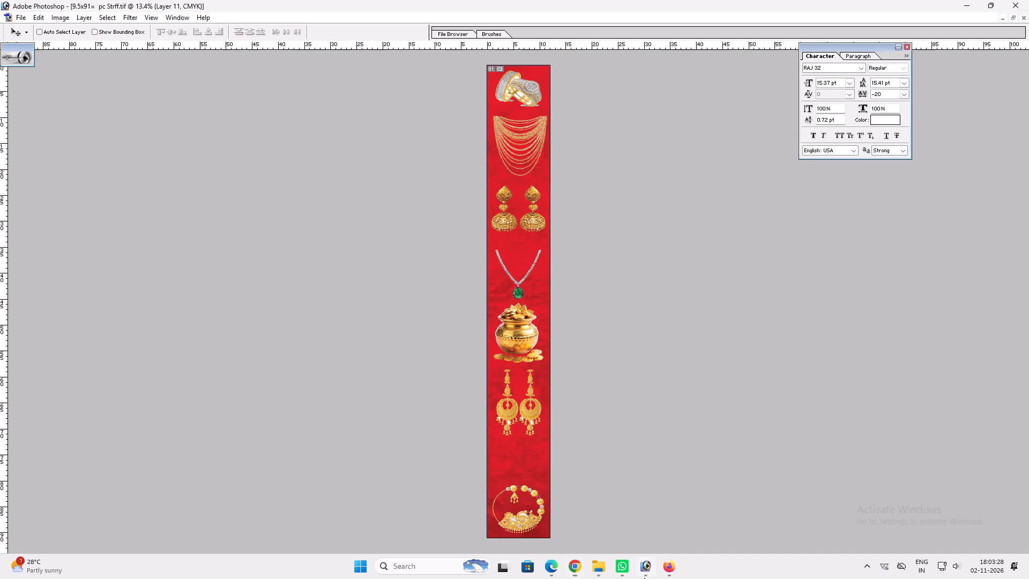
pyautogui.hotkey('ctrl', 'v')
pyautogui.moveTo(525, 318); pyautogui.dragTo(527, 465)
pyautogui.press('w')
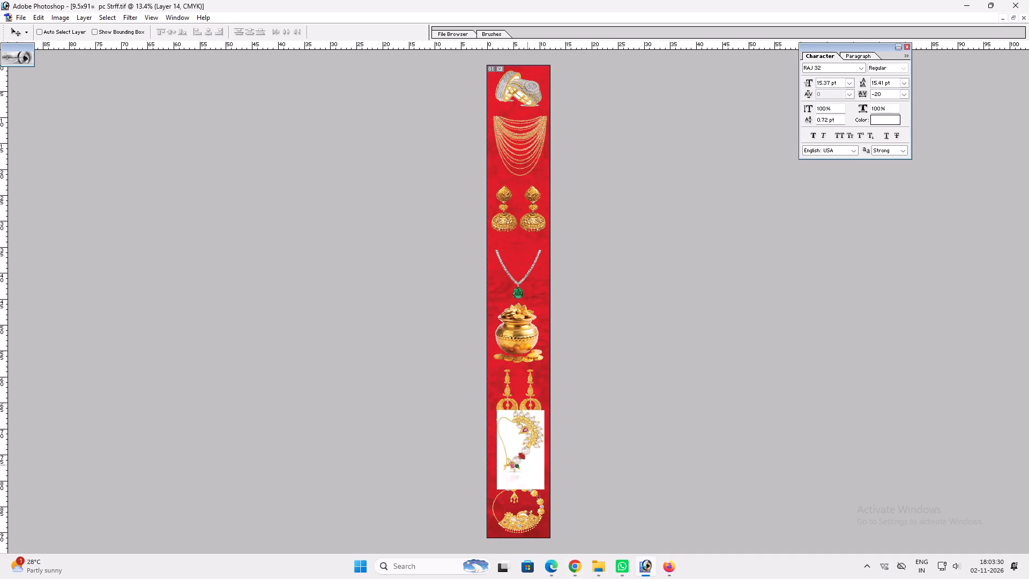
pyautogui.click(527, 465)
pyautogui.press('Delete')
pyautogui.click(524, 429)
pyautogui.click(516, 437)
pyautogui.press('Delete')
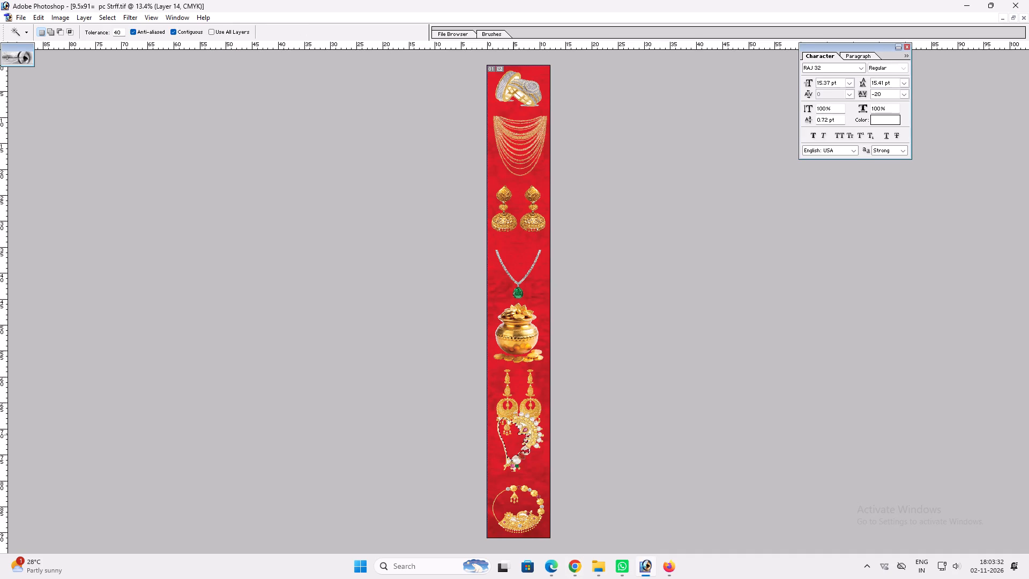
pyautogui.hotkey('ctrl', 'd')
pyautogui.hotkey('ctrl', 't')
pyautogui.press('Return')
# Scale down the pearl nath and position it just below the long chandelier earrings.
pyautogui.hotkey('ctrl', '+')
pyautogui.hotkey('ctrl', '+')
pyautogui.press('space')
pyautogui.moveTo(526, 403); pyautogui.dragTo(579, 218)
pyautogui.press('v')
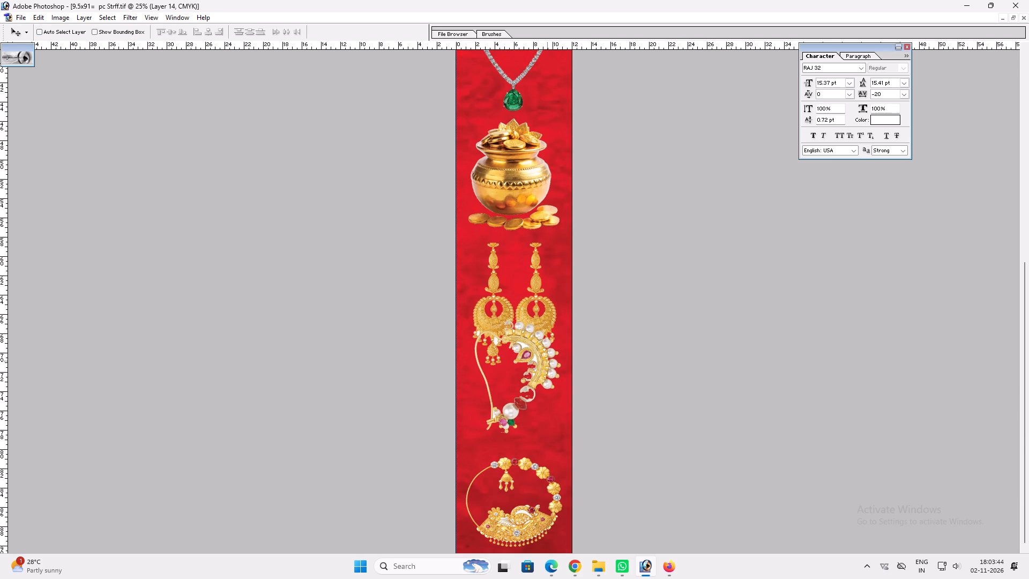
pyautogui.keyDown('ctrl'); pyautogui.click(547, 360); pyautogui.keyUp('ctrl')
pyautogui.hotkey('ctrl', 't')
pyautogui.keyDown('shift'); pyautogui.moveTo(562, 321); pyautogui.dragTo(538, 357); pyautogui.keyUp('shift')
pyautogui.hotkey('shift', 'Return')
pyautogui.press('v')
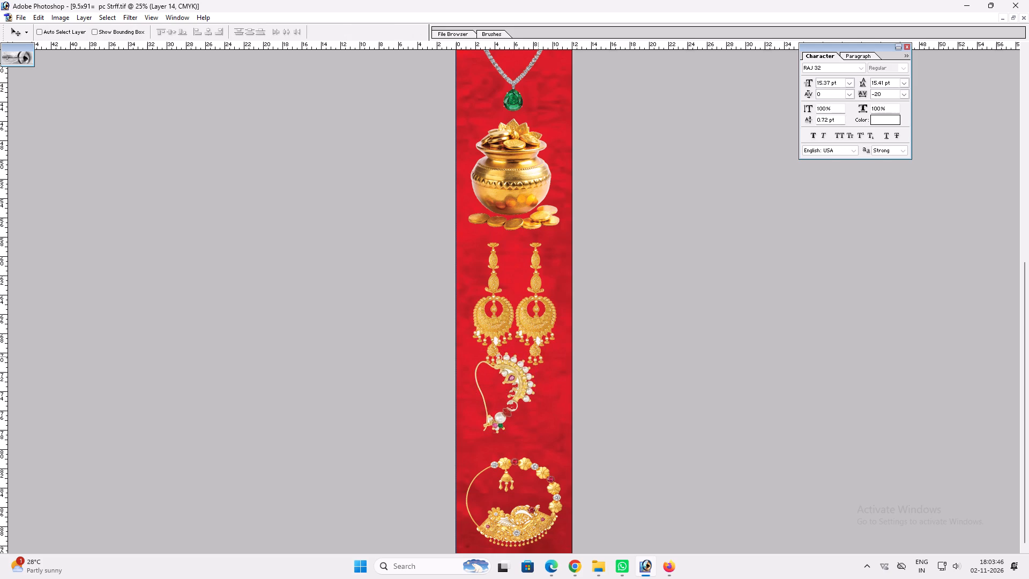
pyautogui.moveTo(523, 371); pyautogui.dragTo(528, 381)
# Shrink the large round nath at the strip's bottom and shift it slightly down and right.
pyautogui.keyDown('ctrl'); pyautogui.click(522, 511); pyautogui.keyUp('ctrl')
pyautogui.hotkey('ctrl', 't')
pyautogui.keyDown('shift'); pyautogui.moveTo(563, 458); pyautogui.dragTo(554, 463); pyautogui.keyUp('shift')
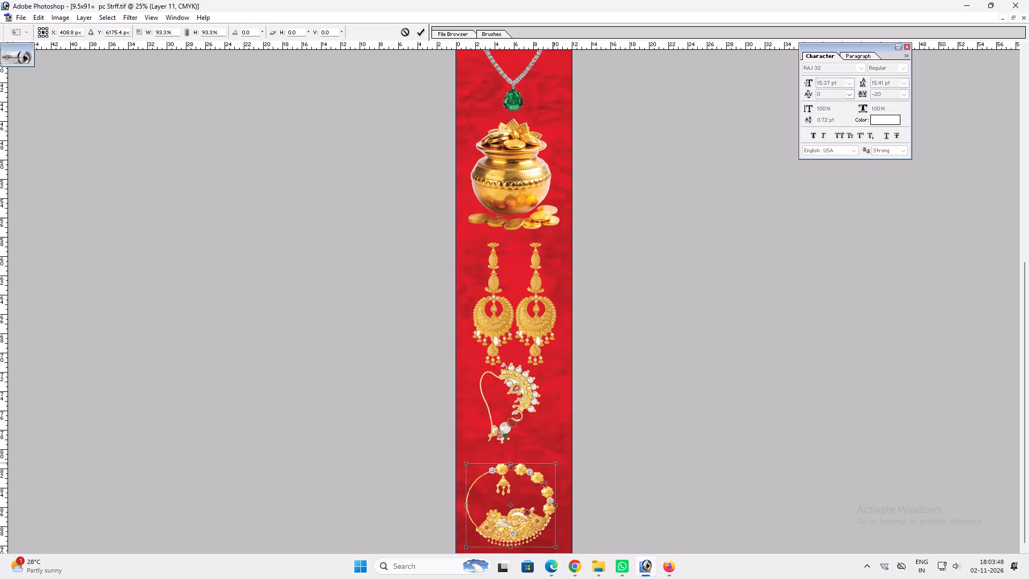
pyautogui.keyDown('shift'); pyautogui.moveTo(554, 463); pyautogui.dragTo(551, 465); pyautogui.keyUp('shift')
pyautogui.hotkey('shift', 'Return')
pyautogui.press('v')
pyautogui.moveTo(534, 472); pyautogui.dragTo(540, 476)
# Move the pearl nath lower and enlarge it slightly to fill the gap between the earrings and round nath.
pyautogui.keyDown('ctrl'); pyautogui.click(526, 394); pyautogui.keyUp('ctrl')
pyautogui.moveTo(526, 394); pyautogui.dragTo(527, 402)
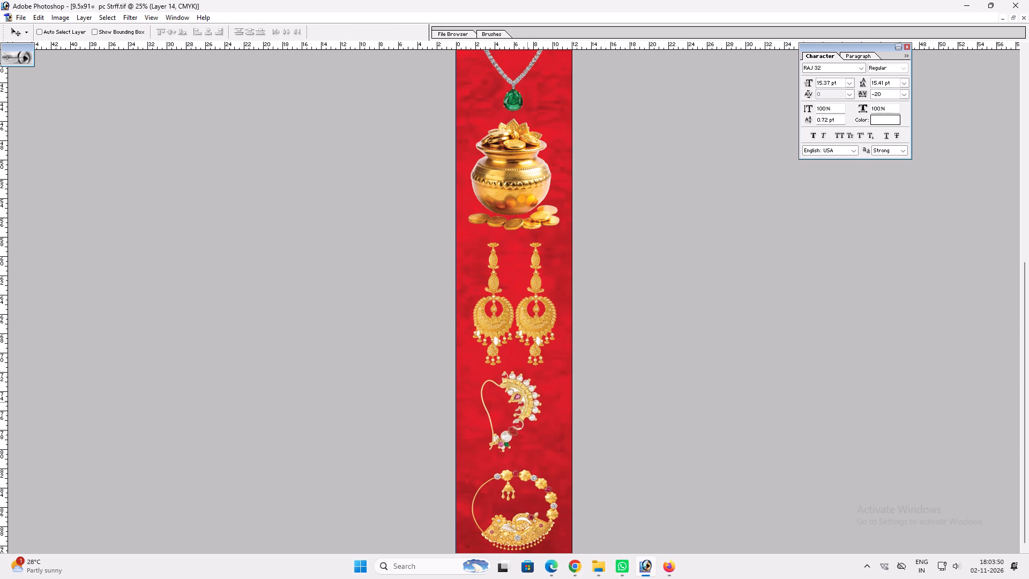
pyautogui.moveTo(527, 402); pyautogui.dragTo(528, 410)
pyautogui.hotkey('ctrl', 't')
pyautogui.keyDown('shift'); pyautogui.moveTo(542, 378); pyautogui.dragTo(557, 372); pyautogui.keyUp('shift')
pyautogui.hotkey('shift', 'Return')
pyautogui.press('v')
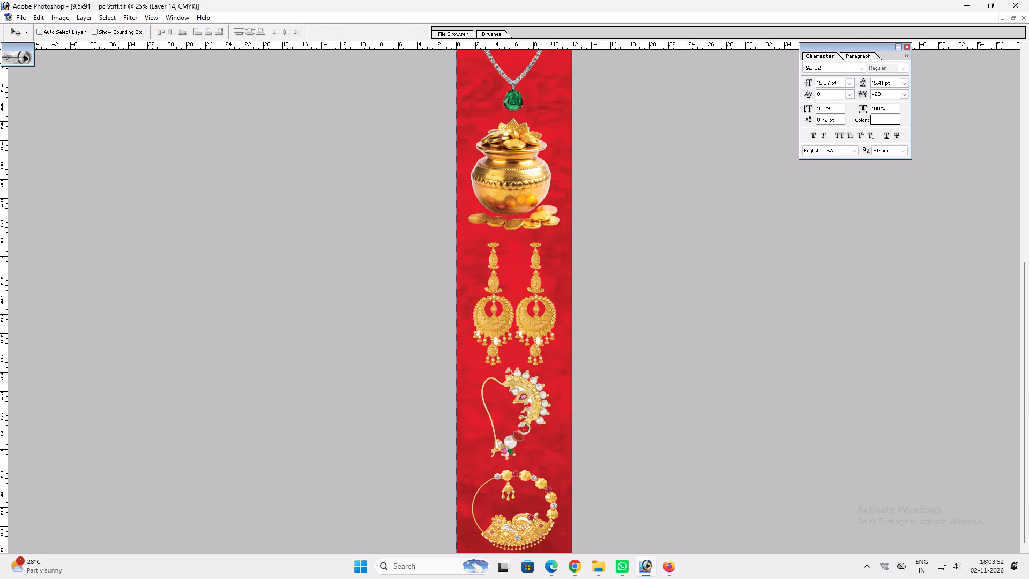
pyautogui.click(543, 380)
pyautogui.press('space')
pyautogui.press('space')
pyautogui.press('space')
pyautogui.moveTo(535, 380); pyautogui.dragTo(540, 382, button='right')
pyautogui.click(549, 384)
# Save the completed Strff strip under its existing file name.
pyautogui.hotkey('ctrl', 'shift', 's')
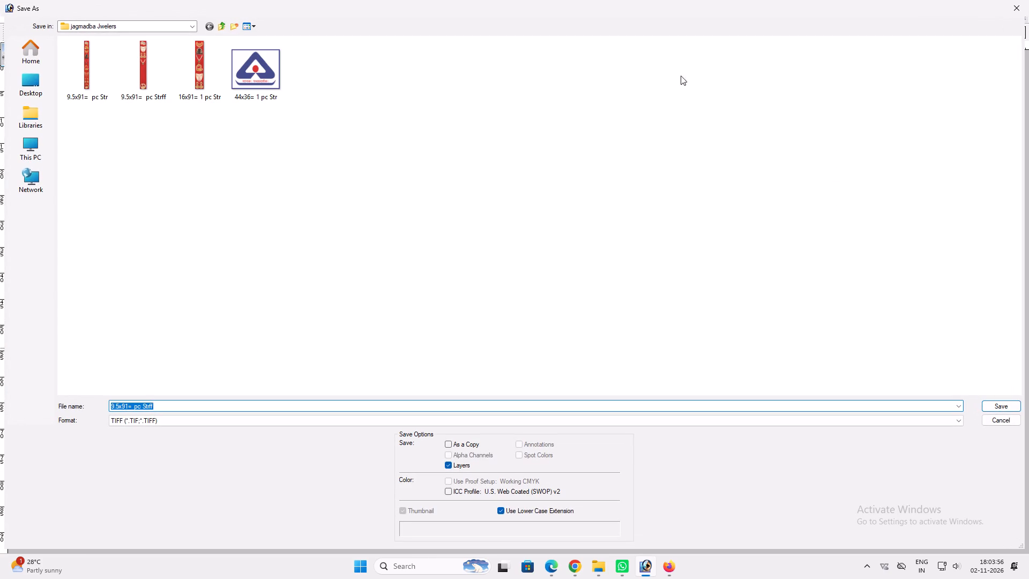
pyautogui.click(1027, 11)
pyautogui.hotkey('ctrl', 's')
# Rename the 9.5x91= pc Strff file in the jagmadba Jwelers folder as "12 x91= pc Strff".
pyautogui.hotkey('ctrl', 'o')
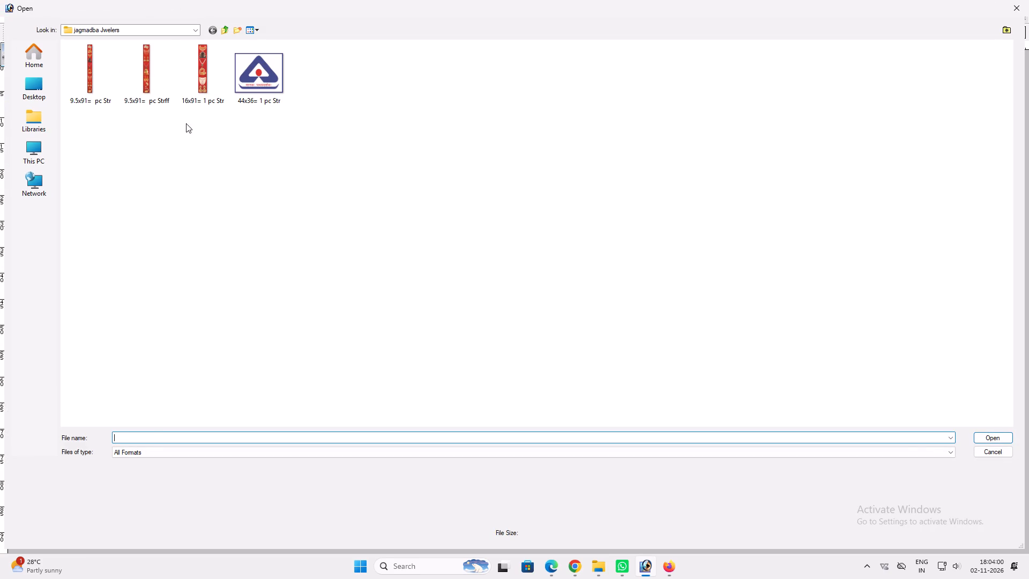
pyautogui.click(153, 89)
pyautogui.press('F2')
pyautogui.moveTo(133, 103); pyautogui.dragTo(121, 105)
pyautogui.write('12')
pyautogui.press('space')
pyautogui.click(135, 153)
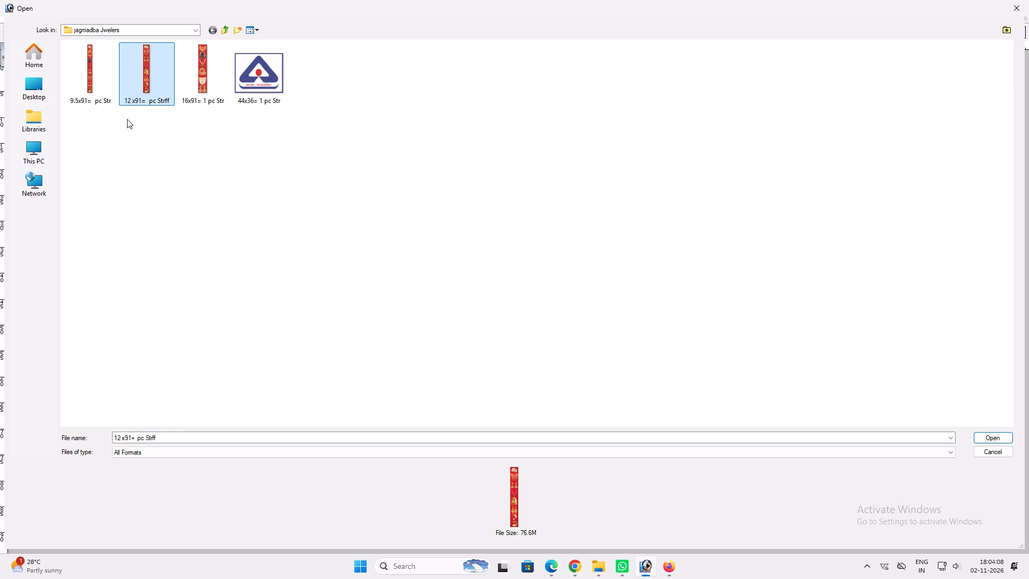
pyautogui.click(130, 103)
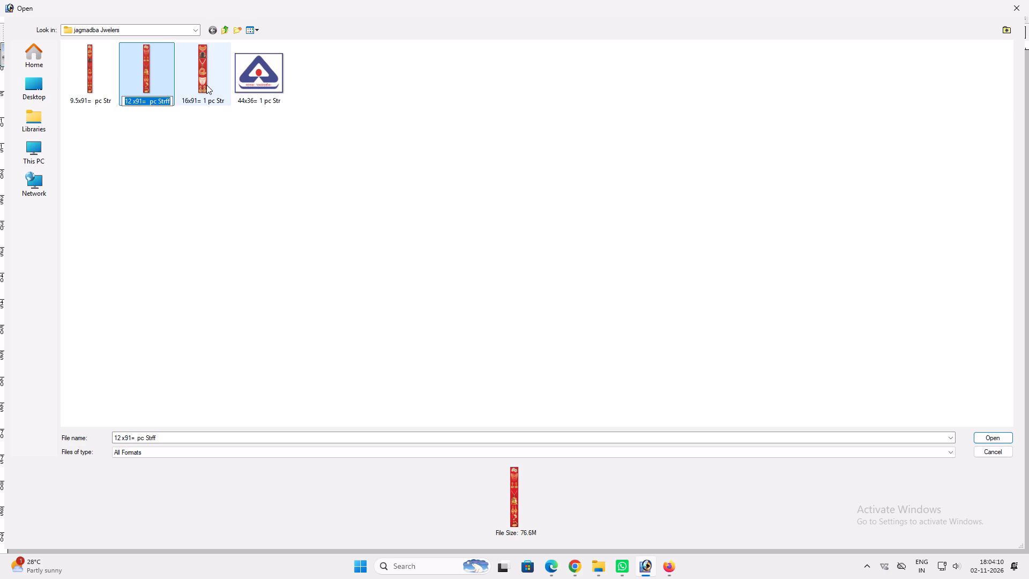
pyautogui.click(206, 85)
pyautogui.click(1028, 13)
# Close the strip and the golden kalash image, and open the 12 x91= pc Strff file.
pyautogui.hotkey('ctrl', 'w')
pyautogui.click(510, 298)
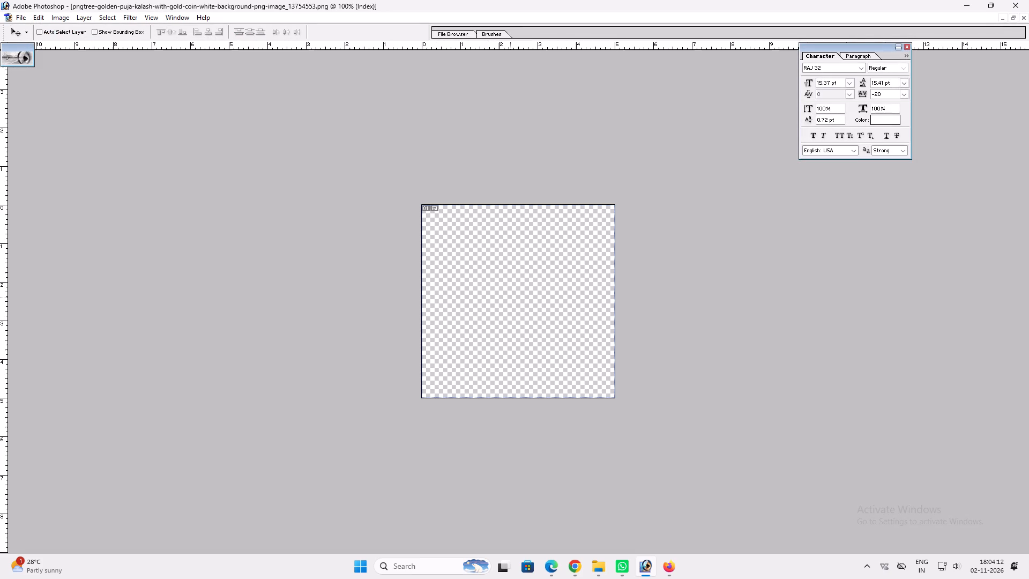
pyautogui.hotkey('ctrl', 'w')
pyautogui.tripleClick(469, 205)
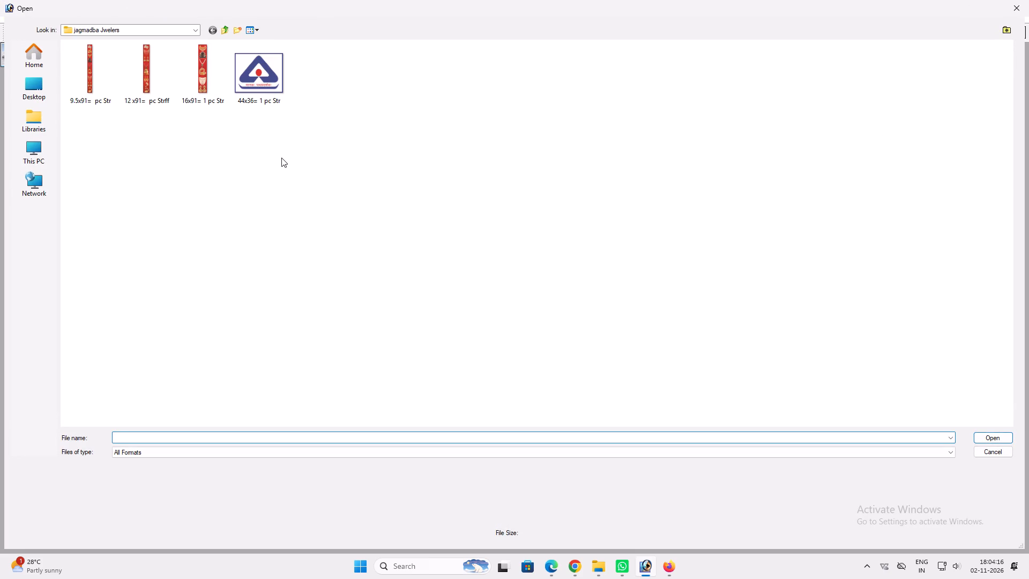
pyautogui.click(163, 98)
pyautogui.press('Return')
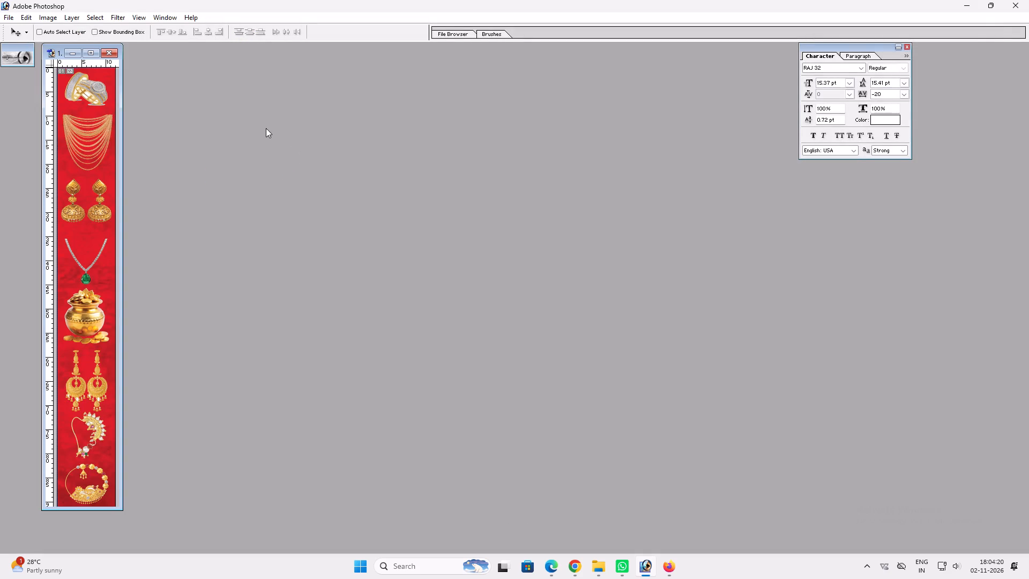
# Resize the strip image to 23 inches wide without constraining its proportions.
pyautogui.hotkey('alt', 'i')
pyautogui.hotkey('alt', 'i')
pyautogui.press('Tab')
pyautogui.press('Tab')
pyautogui.press('Tab')
pyautogui.press('Tab')
pyautogui.press('Tab')
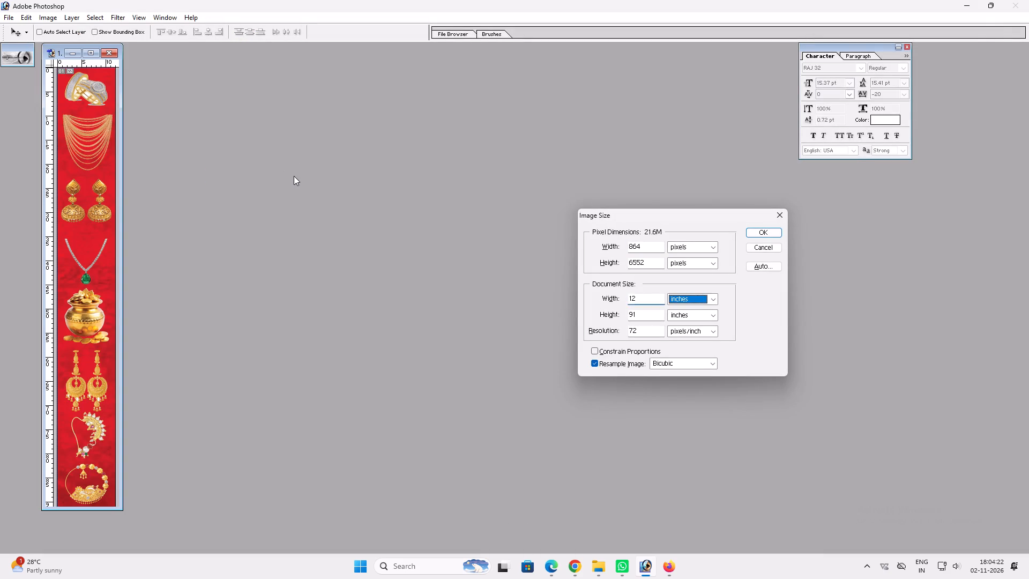
pyautogui.hotkey('shift', 'Tab')
pyautogui.write('23.')
pyautogui.press('Return')
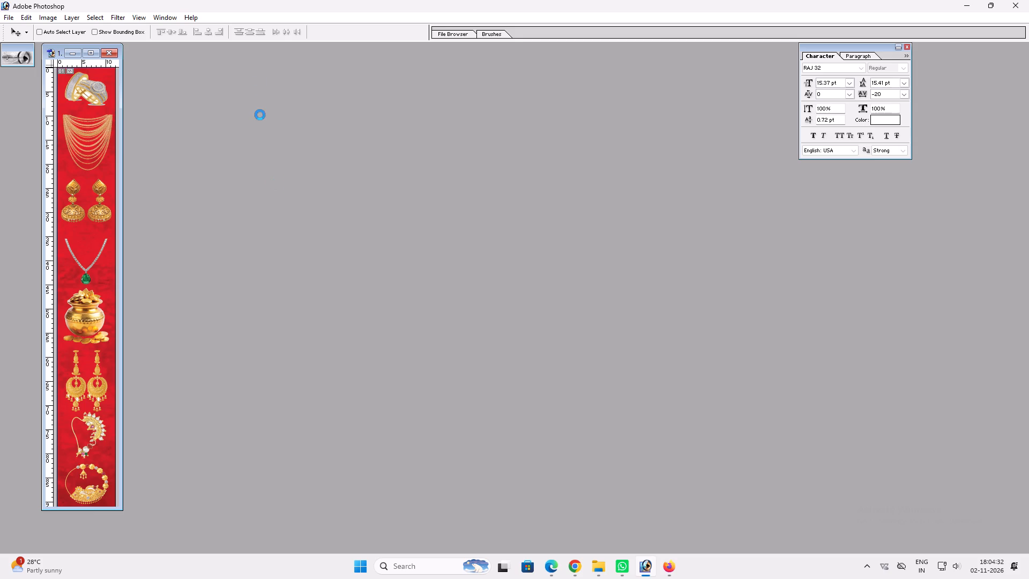
# Link the rings, jhumka earrings, coin pot and pendant necklace layers, undoing each trial move.
pyautogui.press('f')
pyautogui.hotkey('ctrl', '0')
pyautogui.press('v')
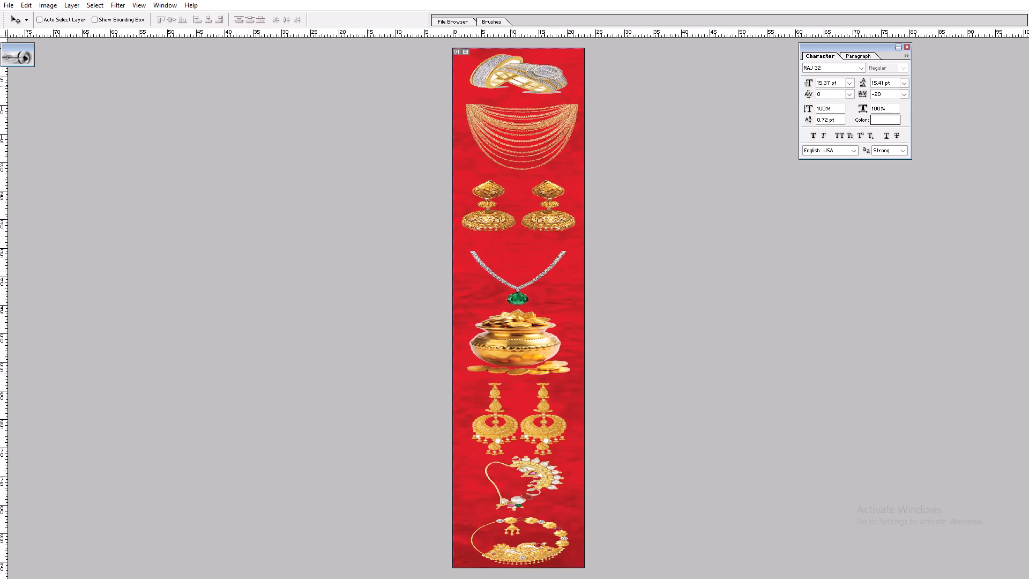
pyautogui.keyDown('ctrl'); pyautogui.click(545, 86); pyautogui.keyUp('ctrl')
pyautogui.moveTo(545, 86); pyautogui.dragTo(542, 72)
pyautogui.hotkey('ctrl', 'z')
pyautogui.keyDown('ctrl'); pyautogui.keyDown('shift'); pyautogui.click(485, 195); pyautogui.keyUp('shift'); pyautogui.keyUp('ctrl')
pyautogui.moveTo(486, 190); pyautogui.dragTo(492, 182)
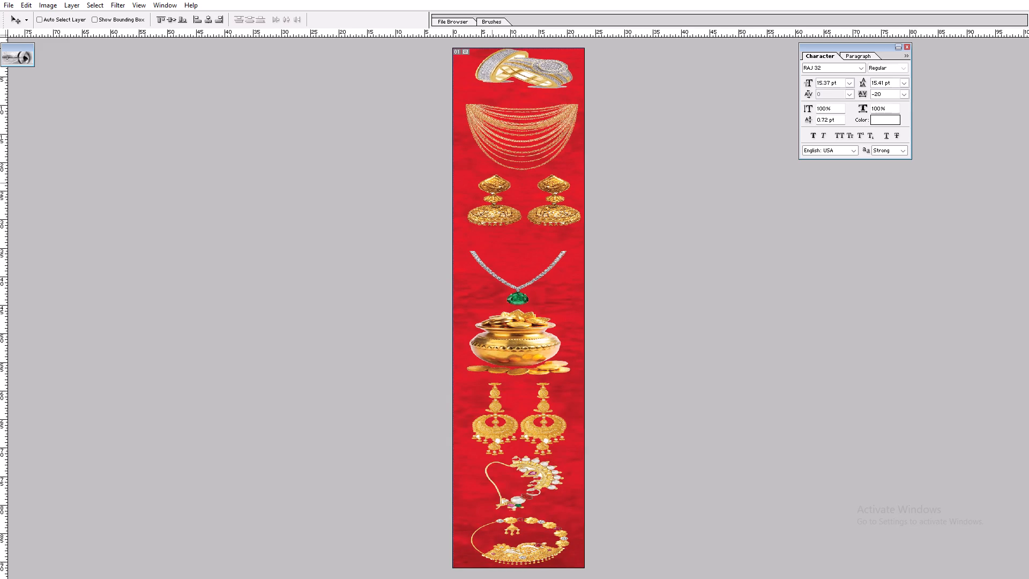
pyautogui.moveTo(492, 182); pyautogui.dragTo(492, 181)
pyautogui.hotkey('ctrl', 'z')
pyautogui.keyDown('ctrl'); pyautogui.keyDown('shift'); pyautogui.click(512, 332); pyautogui.keyUp('shift'); pyautogui.keyUp('ctrl')
pyautogui.moveTo(513, 333); pyautogui.dragTo(513, 288)
pyautogui.hotkey('ctrl', 'z')
pyautogui.keyDown('ctrl'); pyautogui.keyDown('shift'); pyautogui.click(516, 294); pyautogui.keyUp('shift'); pyautogui.keyUp('ctrl')
pyautogui.moveTo(518, 283); pyautogui.dragTo(518, 251)
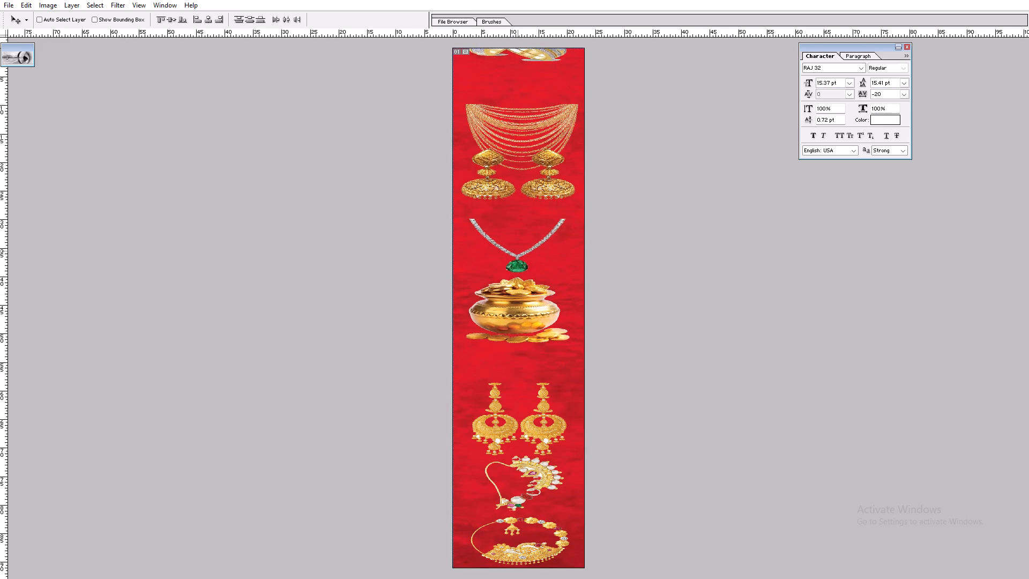
pyautogui.hotkey('ctrl', 'z')
# Link both long chandelier earrings and the two naths to the other jewellery layers, undoing each trial move.
pyautogui.keyDown('ctrl'); pyautogui.keyDown('shift'); pyautogui.click(493, 404); pyautogui.keyUp('shift'); pyautogui.keyUp('ctrl')
pyautogui.moveTo(493, 404); pyautogui.dragTo(493, 355)
pyautogui.hotkey('ctrl', 'z')
pyautogui.keyDown('ctrl'); pyautogui.keyDown('shift'); pyautogui.click(548, 479); pyautogui.keyUp('shift'); pyautogui.keyUp('ctrl')
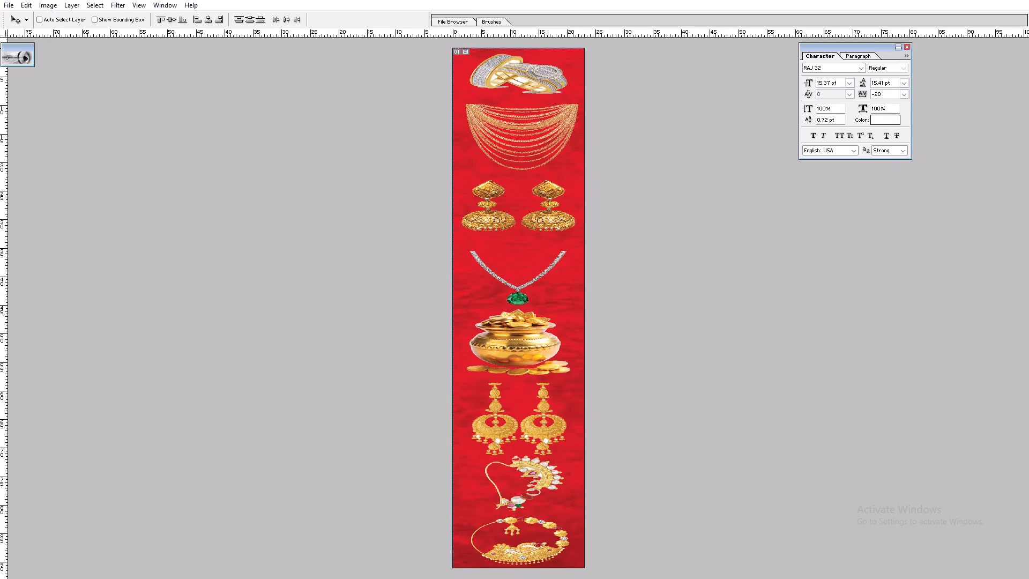
pyautogui.moveTo(548, 477); pyautogui.dragTo(543, 419)
pyautogui.hotkey('ctrl', 'z')
pyautogui.keyDown('ctrl'); pyautogui.keyDown('shift'); pyautogui.click(536, 551); pyautogui.keyUp('shift'); pyautogui.keyUp('ctrl')
pyautogui.moveTo(535, 551); pyautogui.dragTo(536, 499)
pyautogui.hotkey('ctrl', 'z')
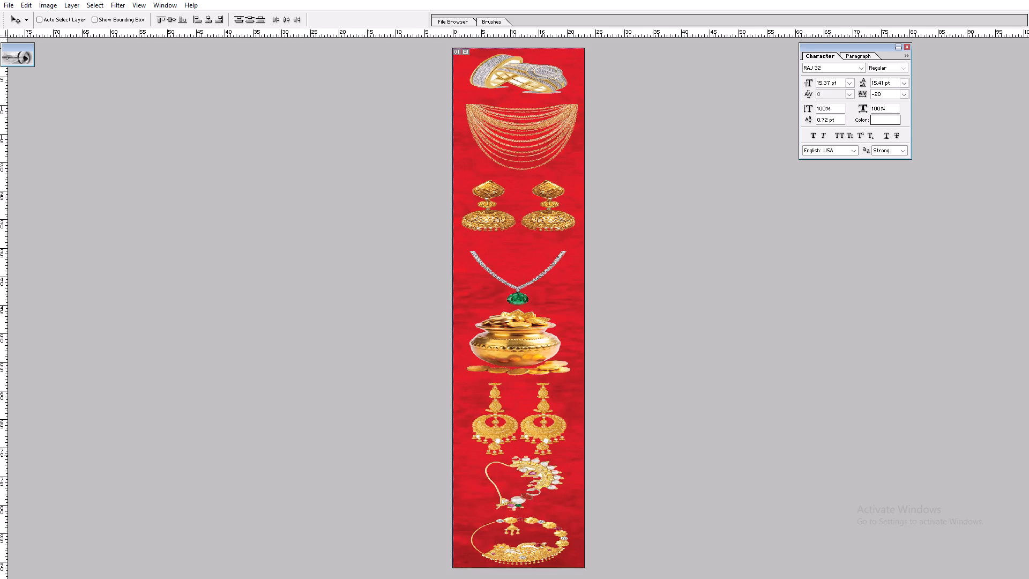
pyautogui.keyDown('ctrl'); pyautogui.keyDown('shift'); pyautogui.click(543, 448); pyautogui.keyUp('shift'); pyautogui.keyUp('ctrl')
pyautogui.moveTo(544, 443); pyautogui.dragTo(537, 375)
pyautogui.hotkey('ctrl', 'z')
# Merge the linked jewellery layers and delete them, along with the remaining multi-strand necklace layer.
pyautogui.hotkey('ctrl', 'e')
pyautogui.hotkey('alt', 'l')
pyautogui.hotkey('alt', 'l')
pyautogui.hotkey('alt', 'l')
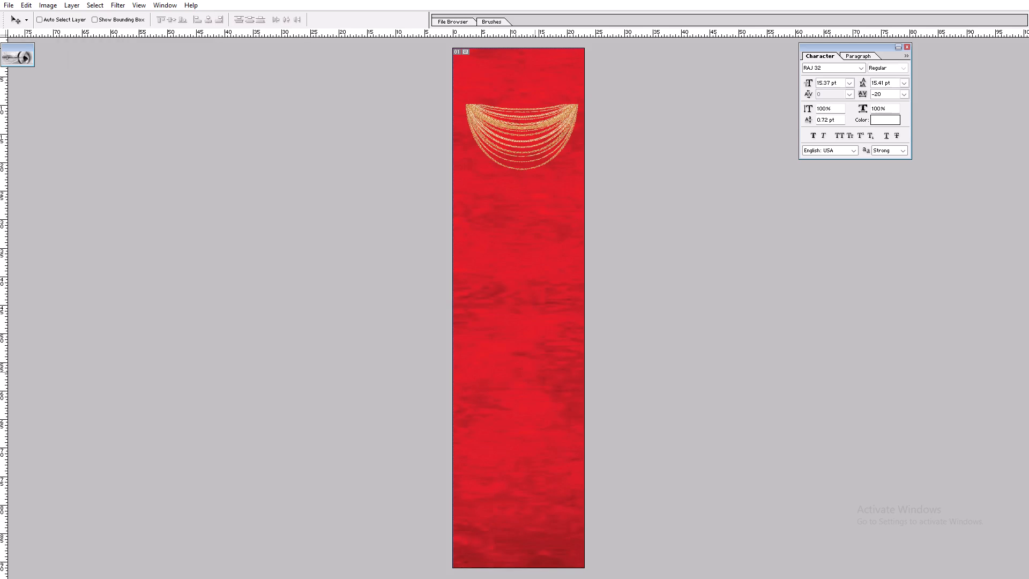
pyautogui.press('v')
pyautogui.keyDown('ctrl'); pyautogui.click(569, 110); pyautogui.keyUp('ctrl')
pyautogui.hotkey('alt', 'l')
pyautogui.hotkey('alt', 'l')
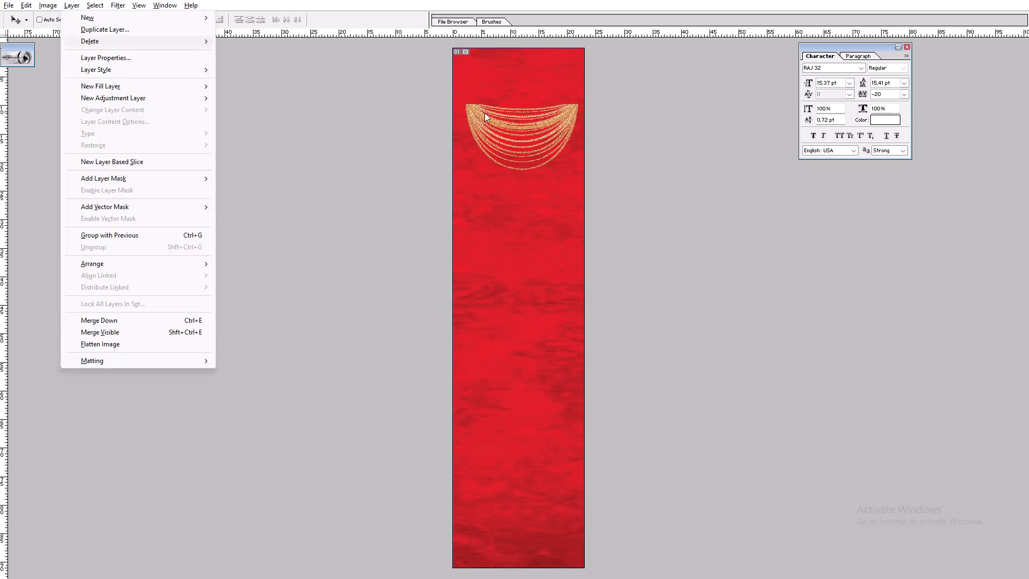
pyautogui.hotkey('alt', 'l')
# Select the red texture layer and stretch it downward, further past the canvas's bottom edge.
pyautogui.press('v')
pyautogui.scroll(4, 473, 113)
pyautogui.rightClick(490, 135)
pyautogui.click(508, 140)
pyautogui.keyDown('ctrl'); pyautogui.scroll(6, 522, 144); pyautogui.keyUp('ctrl')
pyautogui.hotkey('ctrl', 't')
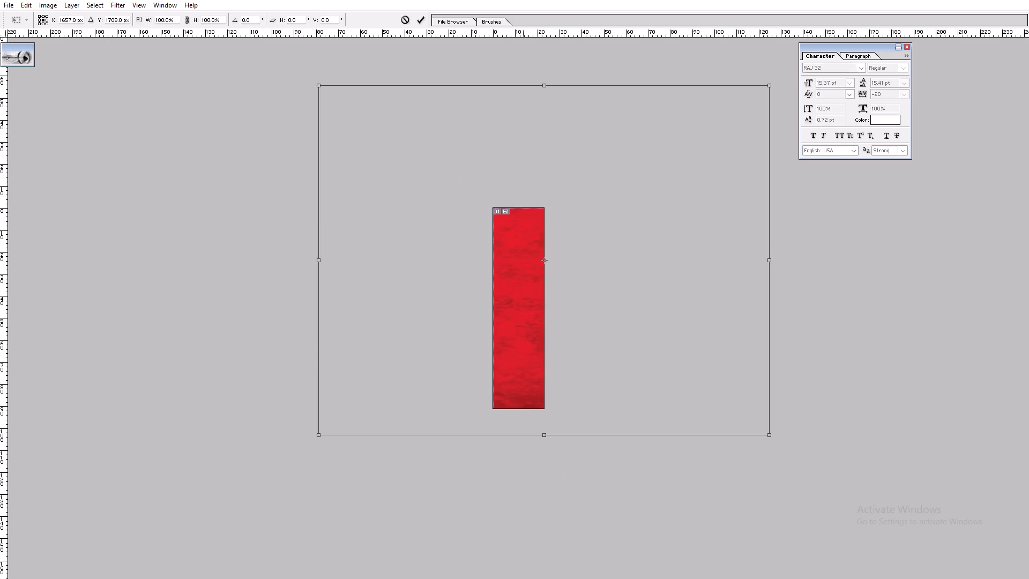
pyautogui.keyDown('shift'); pyautogui.moveTo(540, 435); pyautogui.dragTo(536, 496); pyautogui.keyUp('shift')
pyautogui.press('Return')
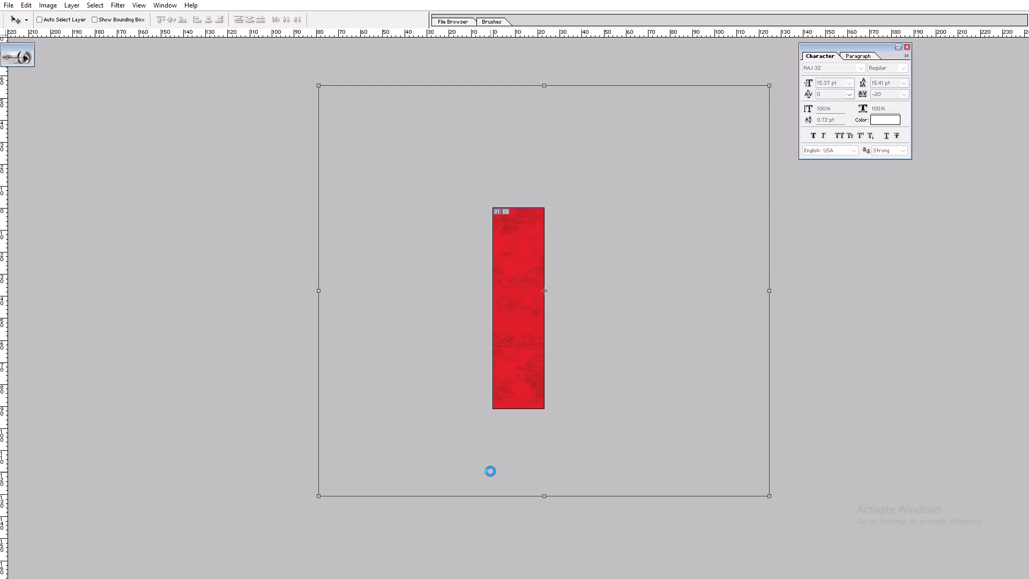
# Stretch the red texture layer slightly further downward.
pyautogui.press('v')
pyautogui.hotkey('ctrl', 't')
pyautogui.keyDown('shift'); pyautogui.moveTo(528, 493); pyautogui.dragTo(517, 503); pyautogui.keyUp('shift')
pyautogui.hotkey('shift', 'Return')
pyautogui.press('v')
pyautogui.press('f')
pyautogui.press('f')
pyautogui.press('f')
pyautogui.press('f')
pyautogui.press('Return')
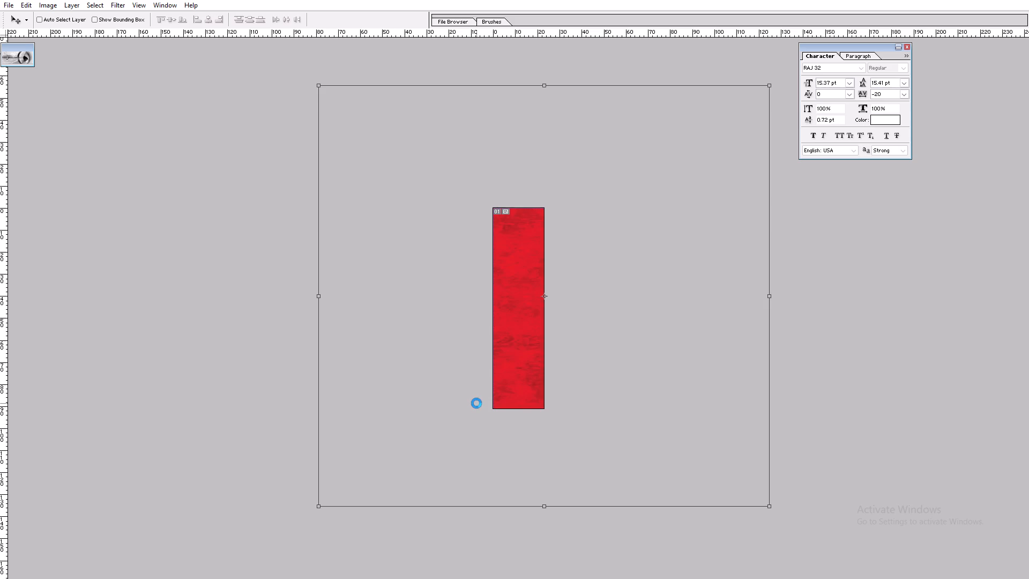
pyautogui.press('Return')
pyautogui.hotkey('ctrl', '0')
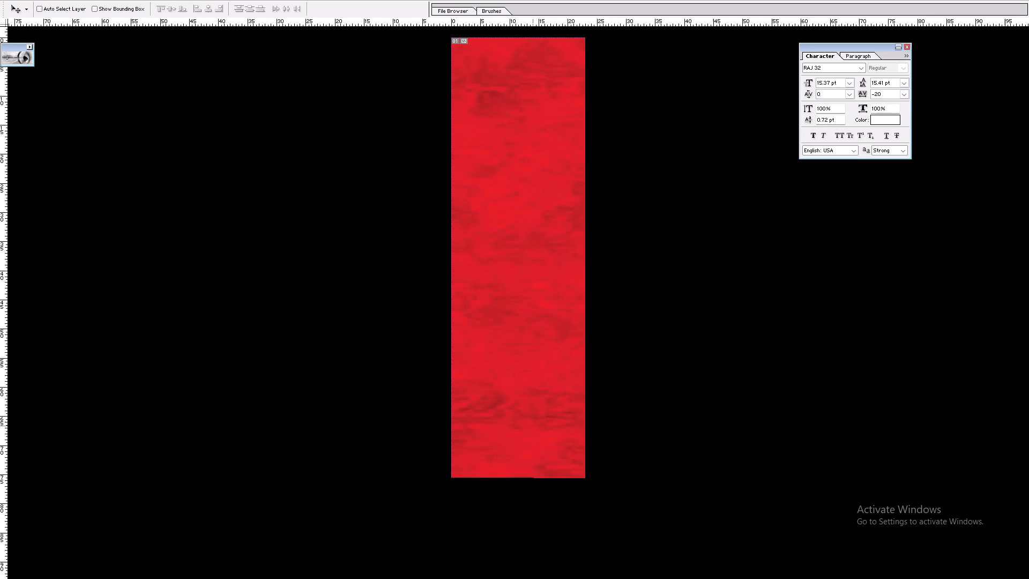
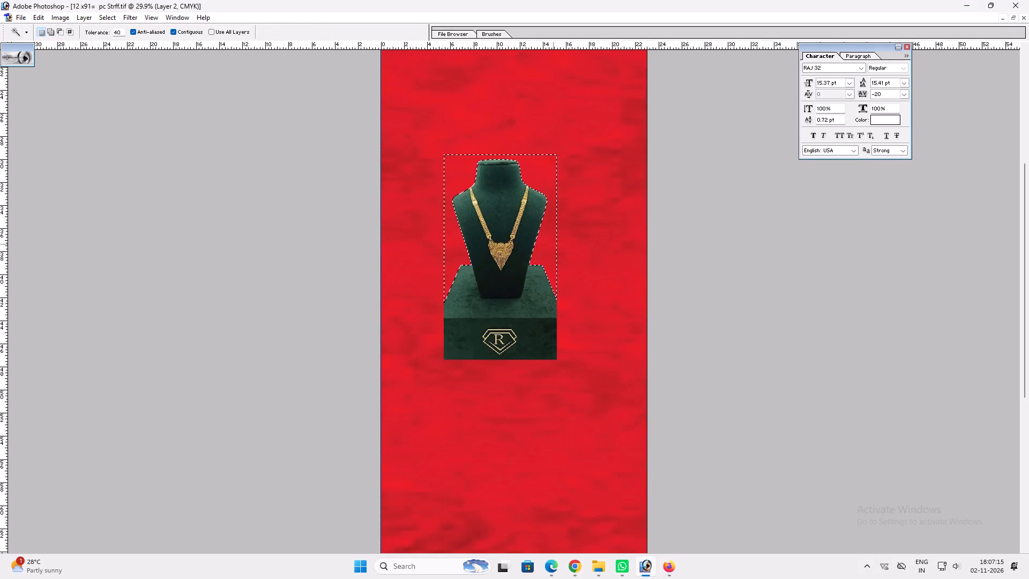
# Deselect, then erase the front face with the R logo from the base of the green necklace display.
pyautogui.hotkey('ctrl', 'd')
pyautogui.press('v')
pyautogui.hotkey('ctrl', '+')
pyautogui.hotkey('ctrl', 'space')
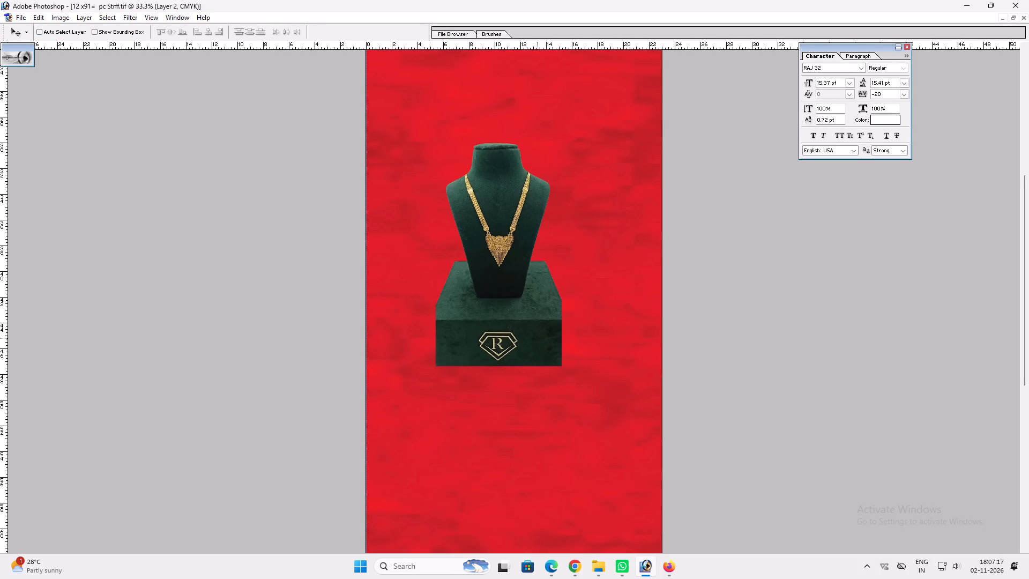
pyautogui.keyDown('ctrl'); pyautogui.click(528, 344); pyautogui.keyUp('ctrl')
pyautogui.press('m')
pyautogui.moveTo(603, 407); pyautogui.dragTo(361, 320)
pyautogui.press('Delete')
pyautogui.hotkey('ctrl', 'd')
# Move the green necklace display up to the top of the red strip.
pyautogui.press('space')
pyautogui.moveTo(491, 301); pyautogui.dragTo(511, 309, button='right')
pyautogui.click(522, 314)
pyautogui.press('v')
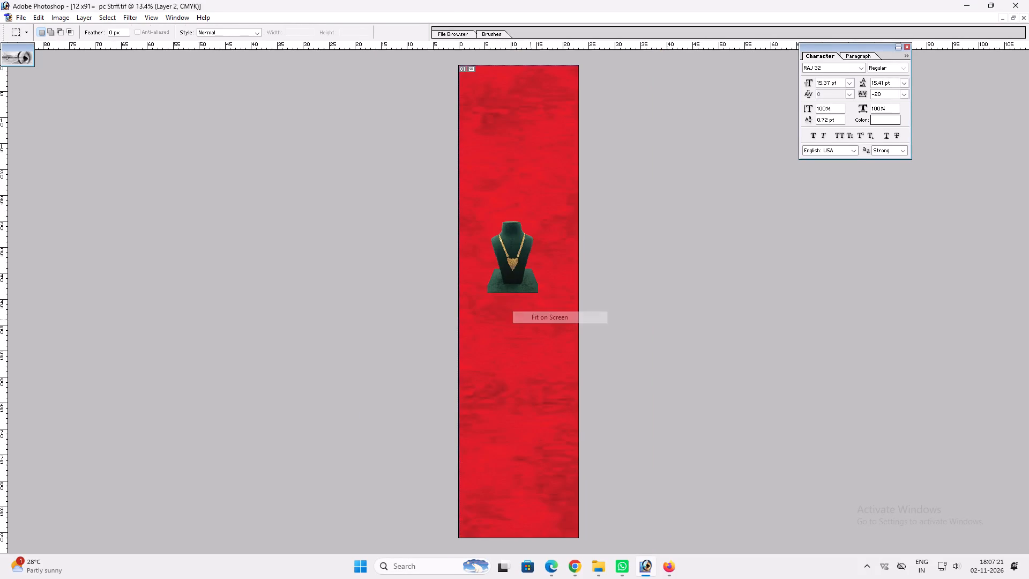
pyautogui.press('v')
pyautogui.moveTo(519, 277); pyautogui.dragTo(503, 129)
# Scale up the green necklace display proportionally to about 17 inches wide, keeping it near the strip's top.
pyautogui.hotkey('ctrl', 't')
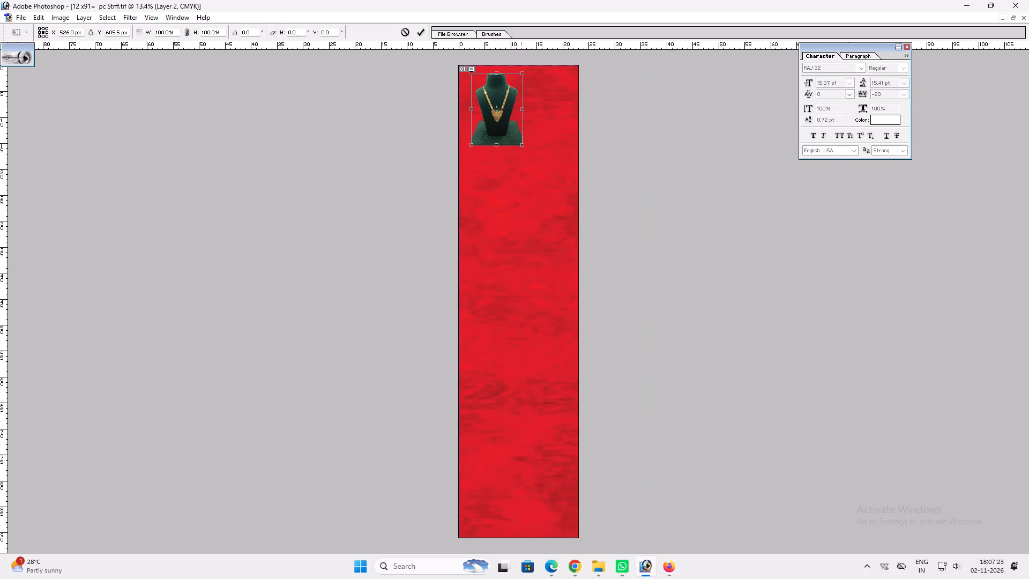
pyautogui.keyDown('shift'); pyautogui.moveTo(523, 146); pyautogui.dragTo(569, 189); pyautogui.keyUp('shift')
pyautogui.hotkey('shift', 'Return')
pyautogui.hotkey('ctrl', 't')
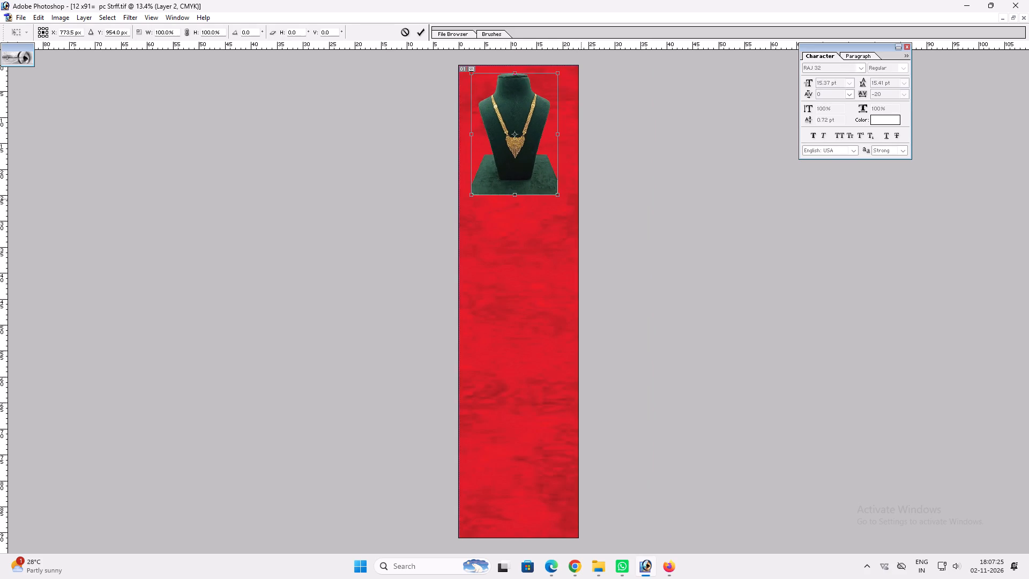
pyautogui.keyDown('shift'); pyautogui.moveTo(556, 196); pyautogui.dragTo(564, 195); pyautogui.keyUp('shift')
pyautogui.press('Return')
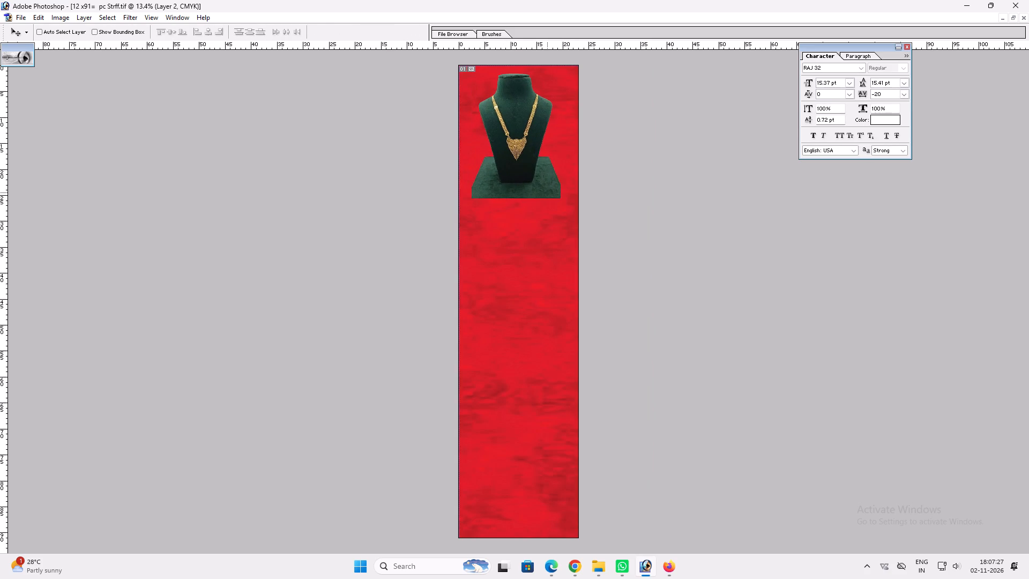
# Examine the enlarged display up close, checking the necklace, pendant, bust outline and trimmed base.
pyautogui.press('z')
pyautogui.moveTo(468, 115); pyautogui.dragTo(646, 339)
pyautogui.press('space')
pyautogui.press('space')
pyautogui.press('space')
pyautogui.moveTo(543, 176); pyautogui.dragTo(556, 471)
pyautogui.press('z')
pyautogui.moveTo(423, 160); pyautogui.dragTo(715, 407)
pyautogui.press('space')
pyautogui.press('space')
pyautogui.press('space')
pyautogui.press('space')
pyautogui.press('space')
pyautogui.press('space')
pyautogui.press('space')
pyautogui.press('space')
pyautogui.press('space')
pyautogui.press('space')
pyautogui.press('space')
pyautogui.press('space')
pyautogui.press('space')
pyautogui.press('space')
pyautogui.press('space')
pyautogui.press('space')
pyautogui.press('space')
pyautogui.press('space')
pyautogui.press('space')
pyautogui.press('space')
pyautogui.moveTo(560, 227); pyautogui.dragTo(584, 326)
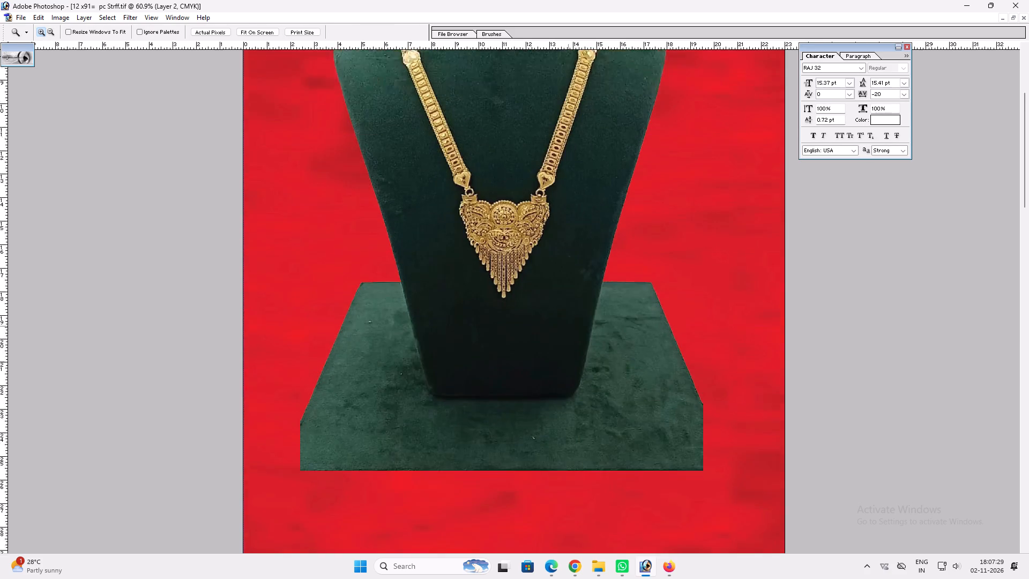
pyautogui.moveTo(584, 326); pyautogui.dragTo(636, 536)
pyautogui.moveTo(578, 405); pyautogui.dragTo(614, 255)
pyautogui.moveTo(525, 343); pyautogui.dragTo(532, 343, button='right')
pyautogui.click(542, 346)
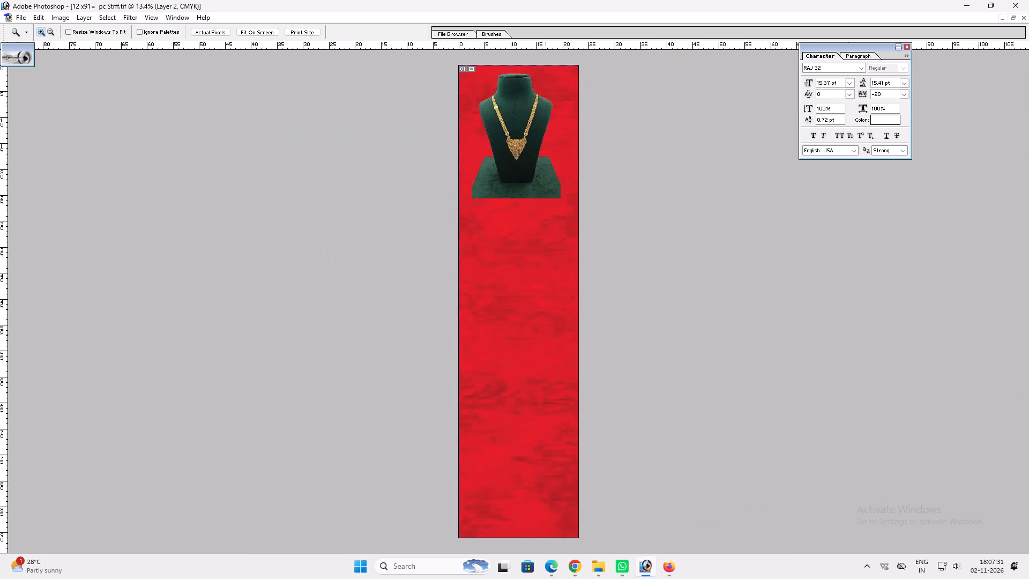
pyautogui.press('z')
pyautogui.moveTo(440, 79); pyautogui.dragTo(698, 321)
pyautogui.press('space')
pyautogui.press('space')
pyautogui.press('space')
pyautogui.press('space')
pyautogui.press('space')
pyautogui.press('space')
pyautogui.moveTo(554, 215); pyautogui.dragTo(629, 540)
pyautogui.press('z')
pyautogui.moveTo(452, 163); pyautogui.dragTo(698, 403)
pyautogui.press('space')
pyautogui.press('space')
pyautogui.press('space')
pyautogui.press('space')
pyautogui.press('space')
pyautogui.press('space')
pyautogui.press('space')
pyautogui.press('space')
pyautogui.press('space')
pyautogui.press('space')
pyautogui.press('space')
pyautogui.press('space')
pyautogui.press('space')
pyautogui.press('space')
pyautogui.press('space')
pyautogui.press('space')
pyautogui.press('space')
pyautogui.press('space')
pyautogui.press('space')
pyautogui.press('space')
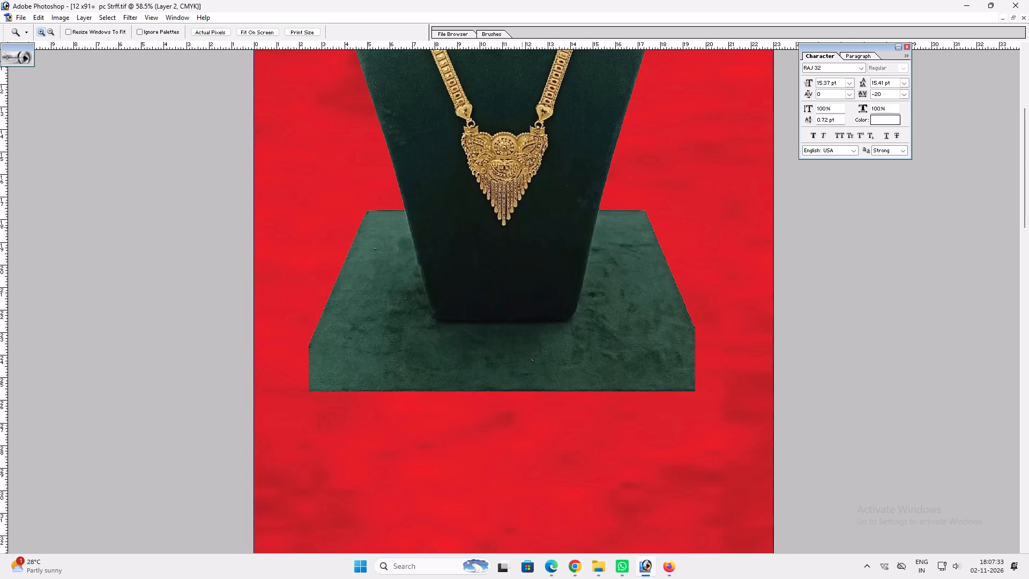
pyautogui.moveTo(522, 227); pyautogui.dragTo(658, 578)
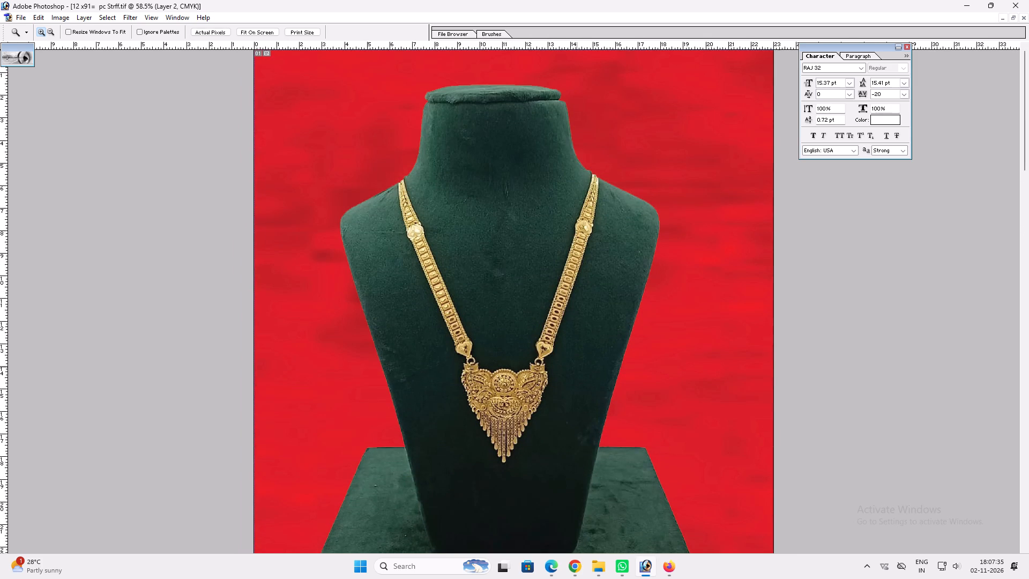
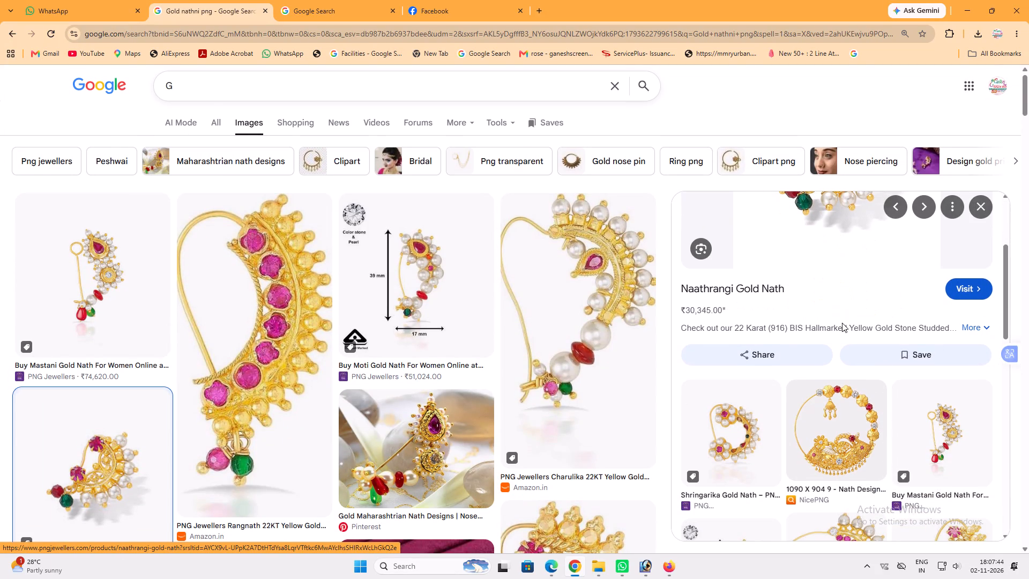
# Copy the Naathrangi Gold Nath product image from the browser and paste it onto the red strip in Photoshop.
pyautogui.scroll(-2, 842, 323)
pyautogui.scroll(6, 840, 318)
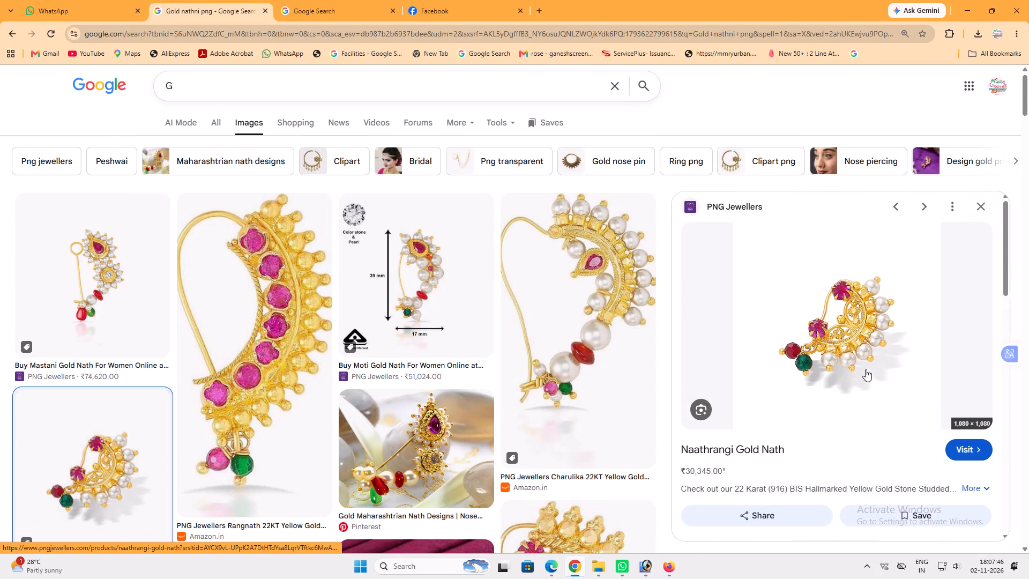
pyautogui.rightClick(849, 314)
pyautogui.click(908, 215)
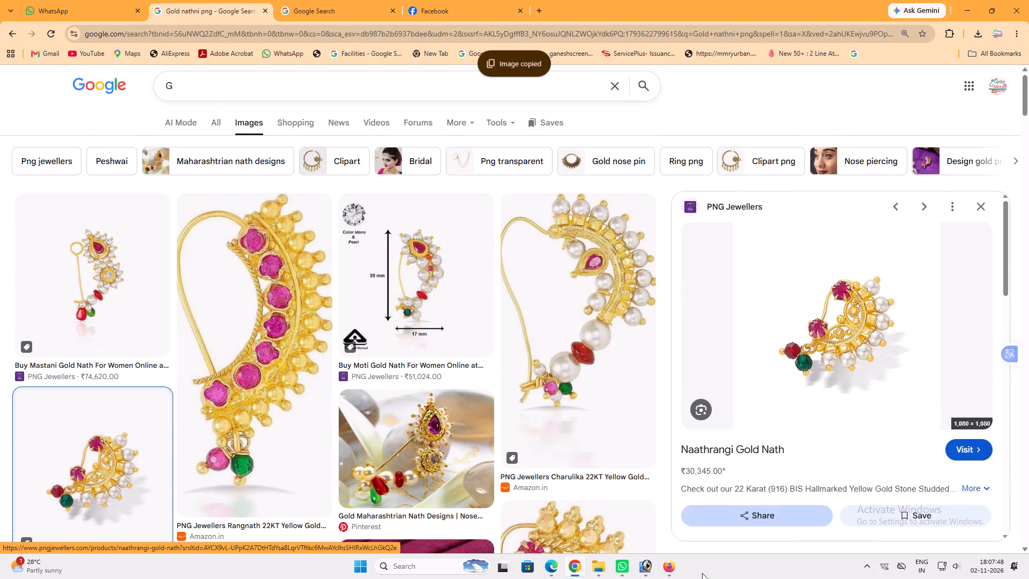
pyautogui.click(644, 565)
pyautogui.hotkey('ctrl', 'v')
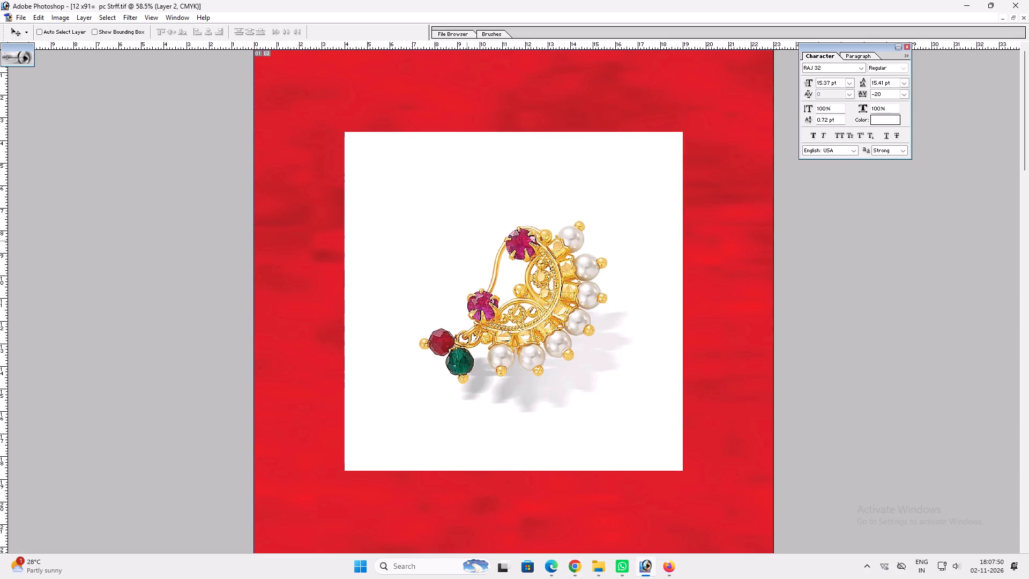
# Remove the nath image's white background, both around the jewellery and inside its wire loop, using the Magic Wand.
pyautogui.press('w')
pyautogui.click(468, 238)
pyautogui.press('Delete')
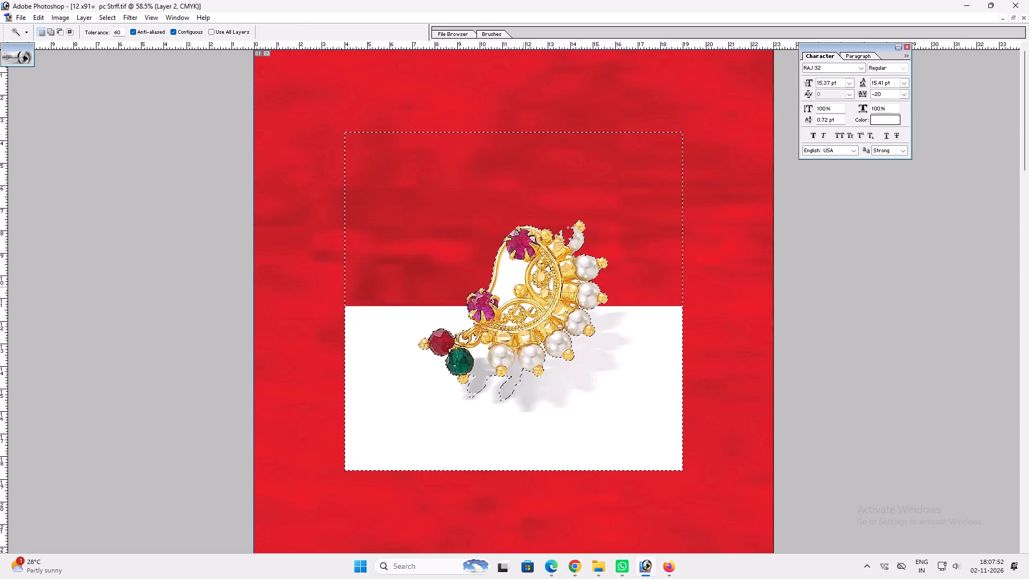
pyautogui.click(512, 287)
pyautogui.press('Delete')
pyautogui.hotkey('ctrl', 'z')
pyautogui.press('w')
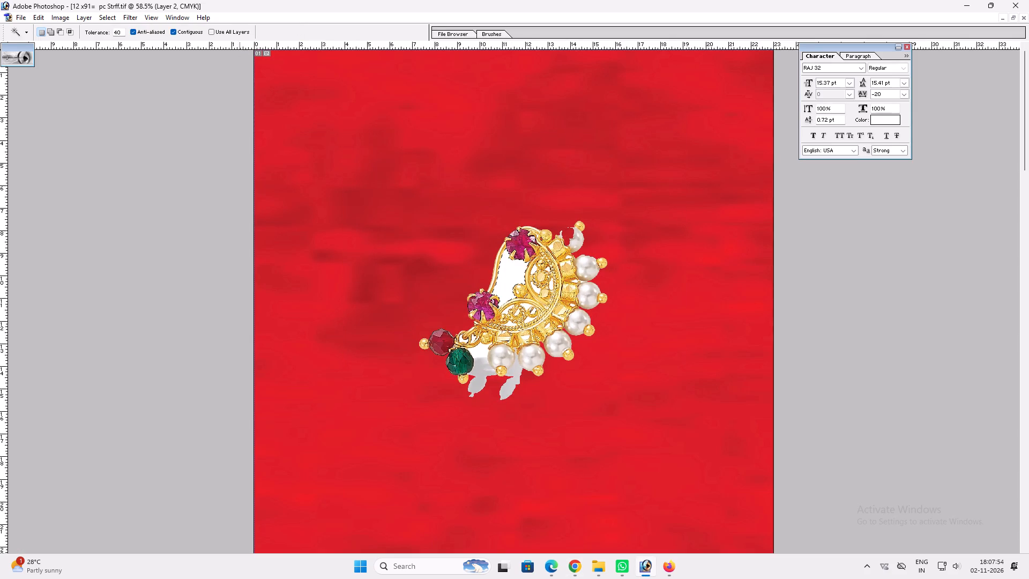
pyautogui.hotkey('ctrl', 'z')
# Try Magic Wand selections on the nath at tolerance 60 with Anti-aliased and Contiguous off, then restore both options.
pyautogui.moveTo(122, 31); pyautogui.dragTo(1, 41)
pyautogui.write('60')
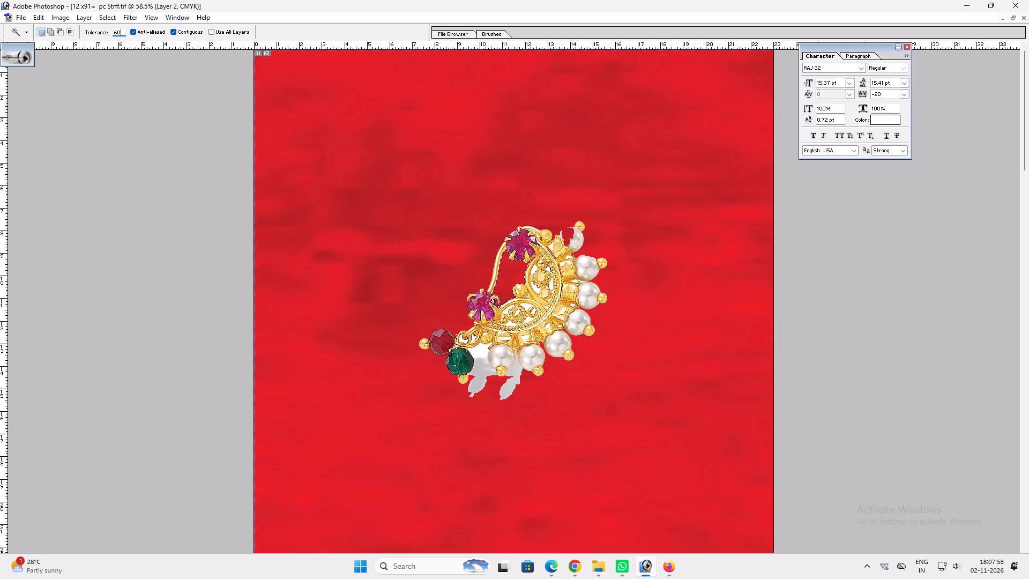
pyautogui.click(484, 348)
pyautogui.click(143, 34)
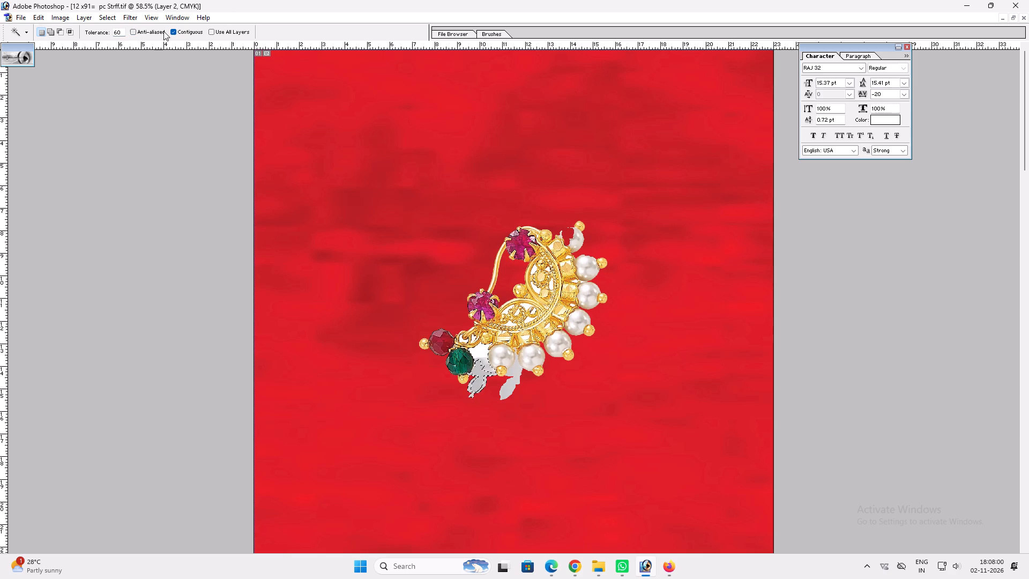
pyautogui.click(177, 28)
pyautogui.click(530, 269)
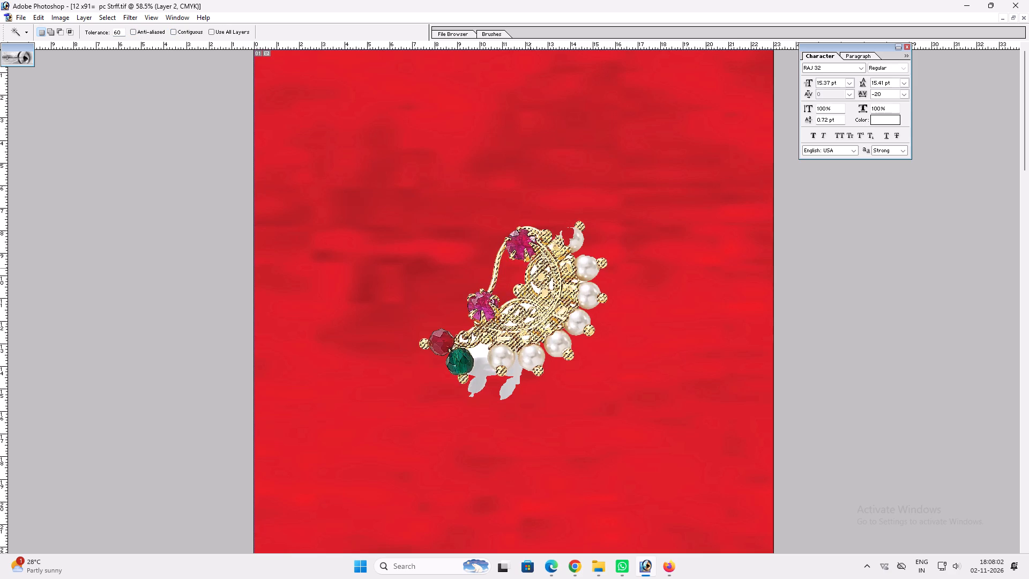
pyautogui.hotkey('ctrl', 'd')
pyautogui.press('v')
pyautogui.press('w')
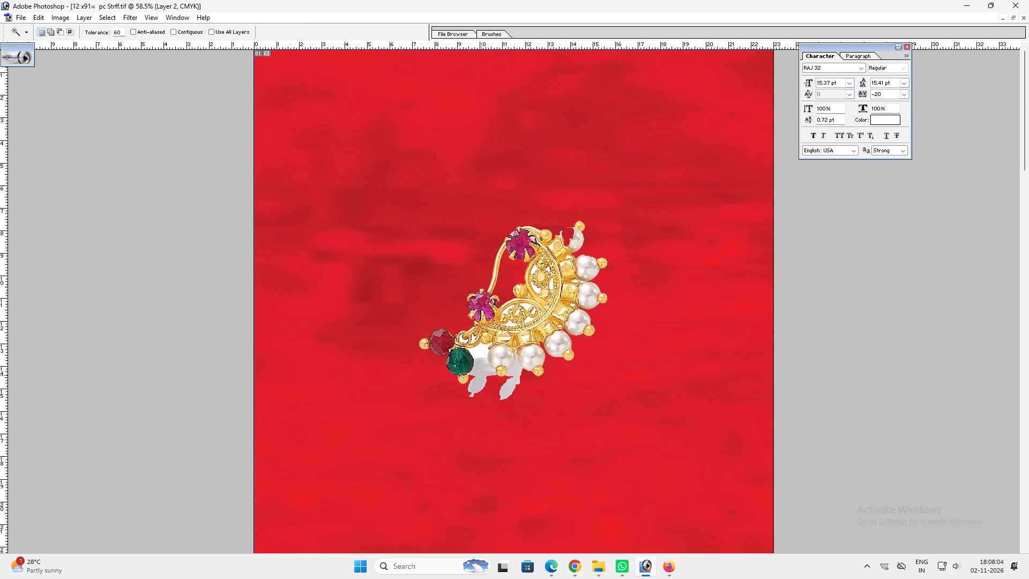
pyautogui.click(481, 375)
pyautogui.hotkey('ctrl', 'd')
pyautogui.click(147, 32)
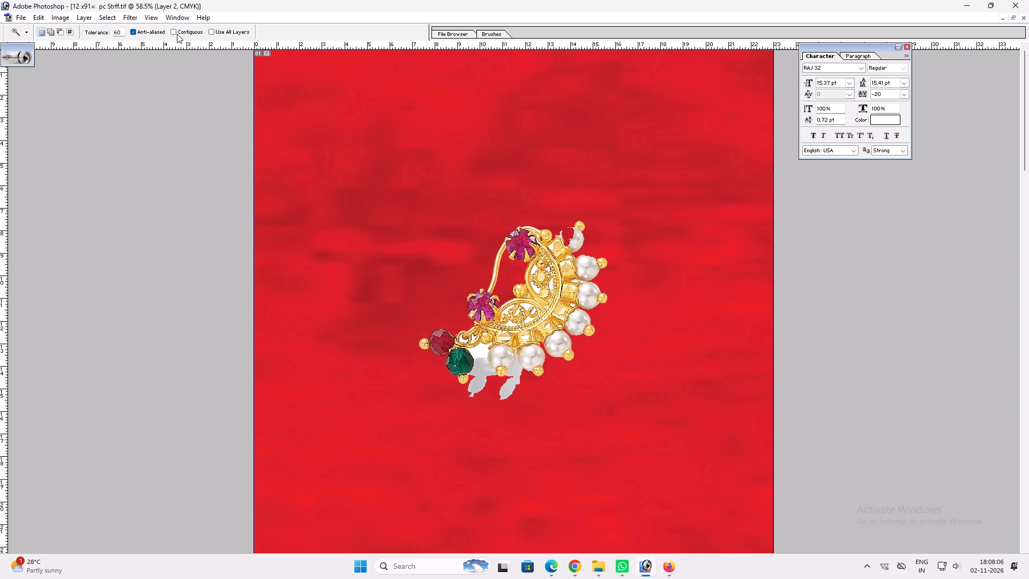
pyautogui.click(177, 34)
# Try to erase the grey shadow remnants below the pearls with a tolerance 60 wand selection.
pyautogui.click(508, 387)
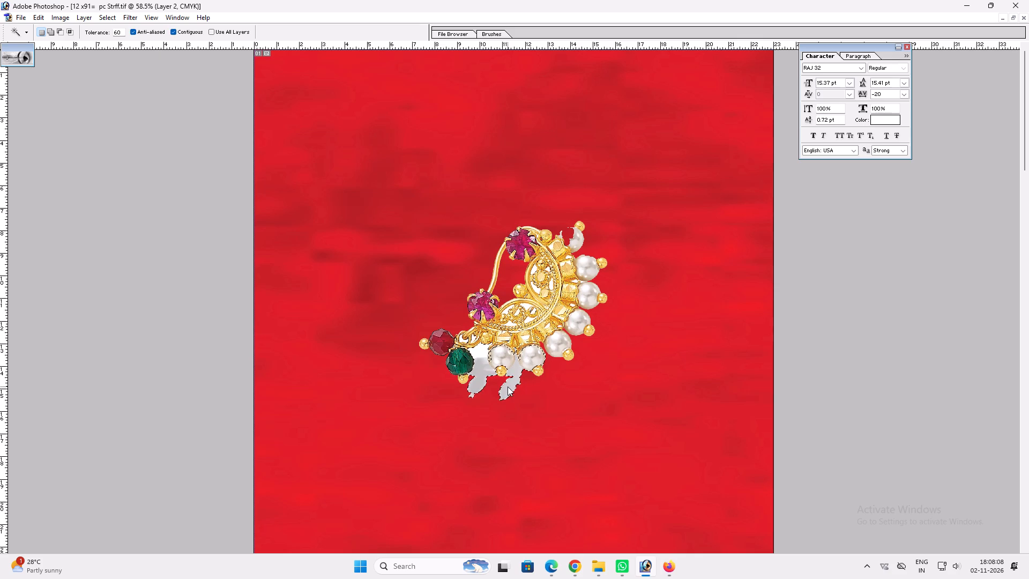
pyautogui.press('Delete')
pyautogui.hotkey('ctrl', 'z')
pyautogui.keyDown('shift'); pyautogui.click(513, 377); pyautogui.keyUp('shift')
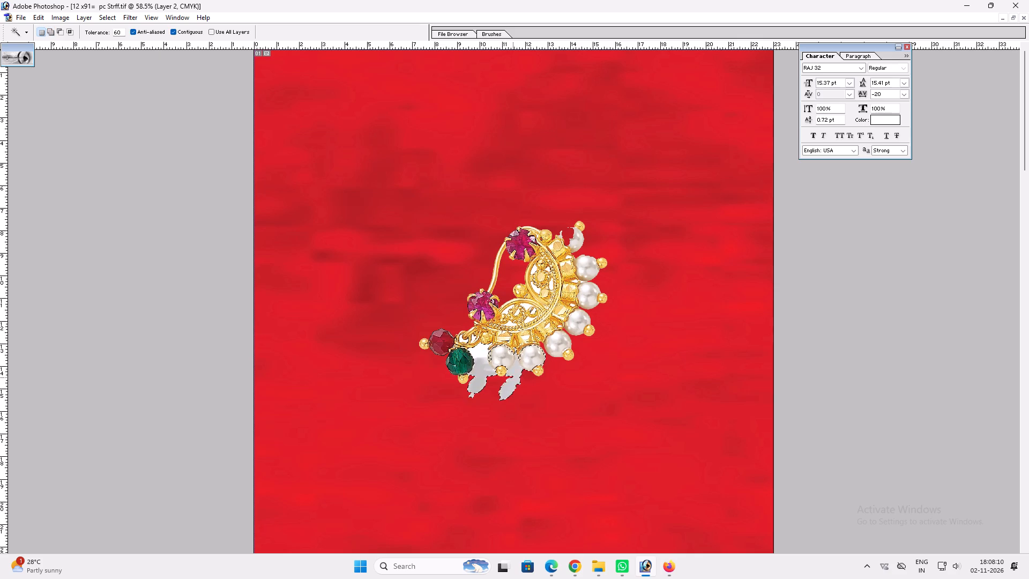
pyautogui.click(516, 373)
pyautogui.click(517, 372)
# Set the Magic Wand tolerance to 20 and erase the two grey shadow remnants hanging below the pearls.
pyautogui.moveTo(124, 33); pyautogui.dragTo(0, 31)
pyautogui.write('20')
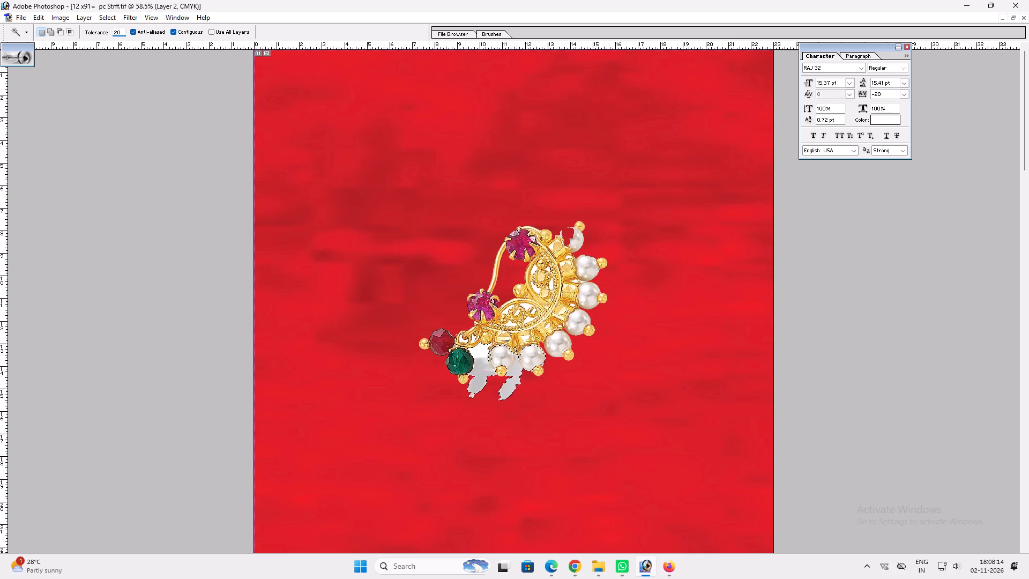
pyautogui.doubleClick(509, 383)
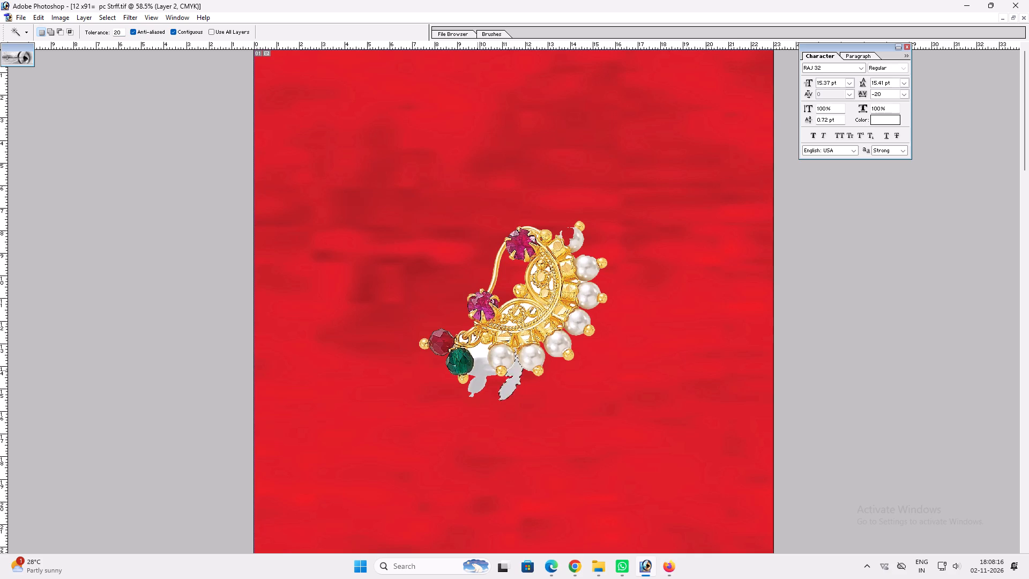
pyautogui.press('Delete')
pyautogui.click(478, 374)
pyautogui.press('Delete')
pyautogui.hotkey('ctrl', 'd')
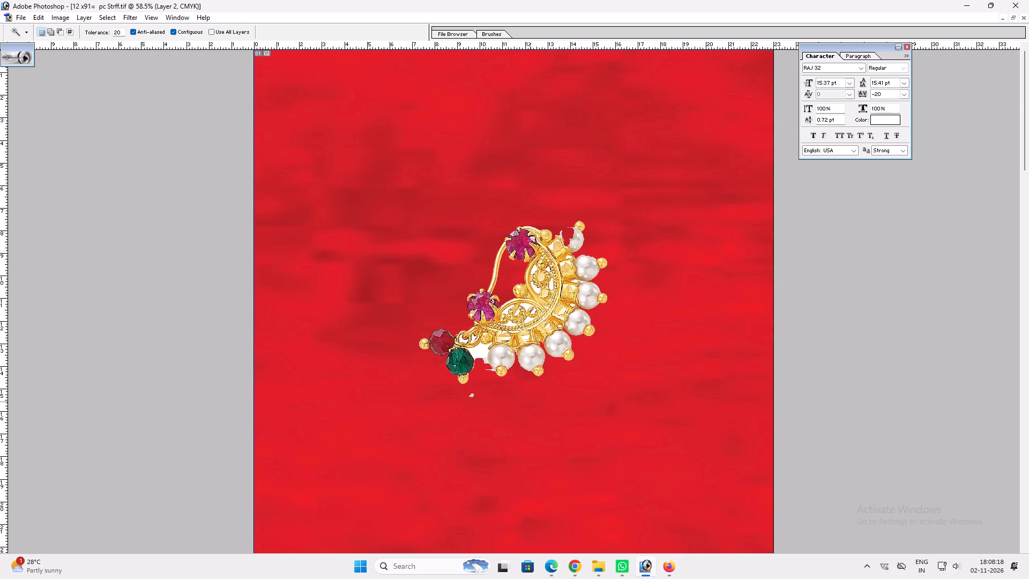
# Move the nath up to the top of the red strip.
pyautogui.press('space')
pyautogui.press('v')
pyautogui.press('v')
pyautogui.press('space')
pyautogui.rightClick(508, 359)
pyautogui.click(530, 368)
pyautogui.press('v')
pyautogui.moveTo(505, 143); pyautogui.dragTo(483, 117)
# Scale the nath up proportionally to about 18 inches wide and reposition it near the strip's top.
pyautogui.hotkey('ctrl', 't')
pyautogui.keyDown('shift'); pyautogui.moveTo(520, 121); pyautogui.dragTo(576, 146); pyautogui.keyUp('shift')
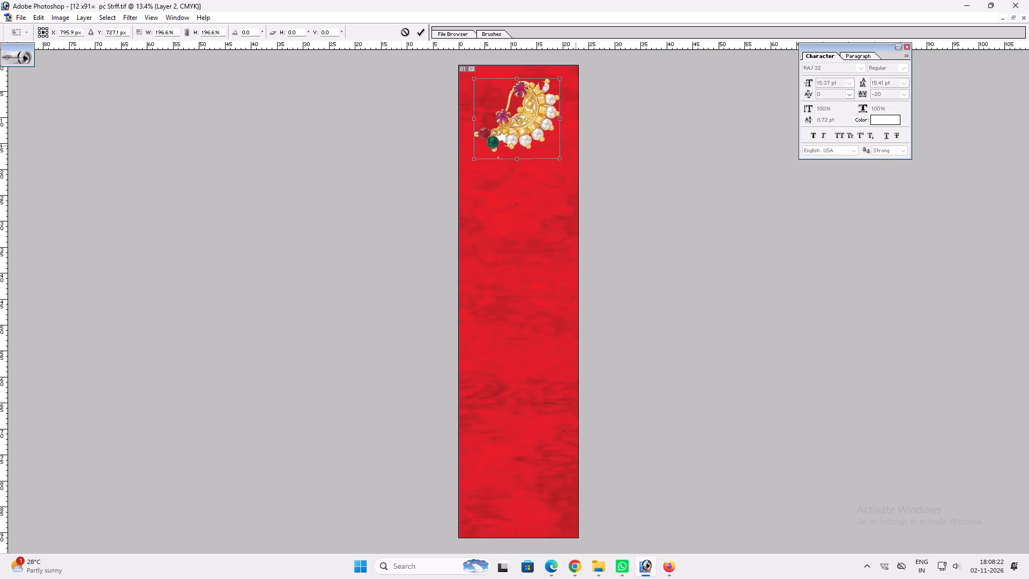
pyautogui.keyDown('shift'); pyautogui.moveTo(576, 146); pyautogui.dragTo(584, 154); pyautogui.keyUp('shift')
pyautogui.hotkey('shift', 'Return')
pyautogui.press('v')
pyautogui.moveTo(554, 149); pyautogui.dragTo(546, 144)
# Erase the stray white speck below the nath's green bead with a rectangular selection, then deselect.
pyautogui.press('z')
pyautogui.moveTo(428, 132); pyautogui.dragTo(657, 281)
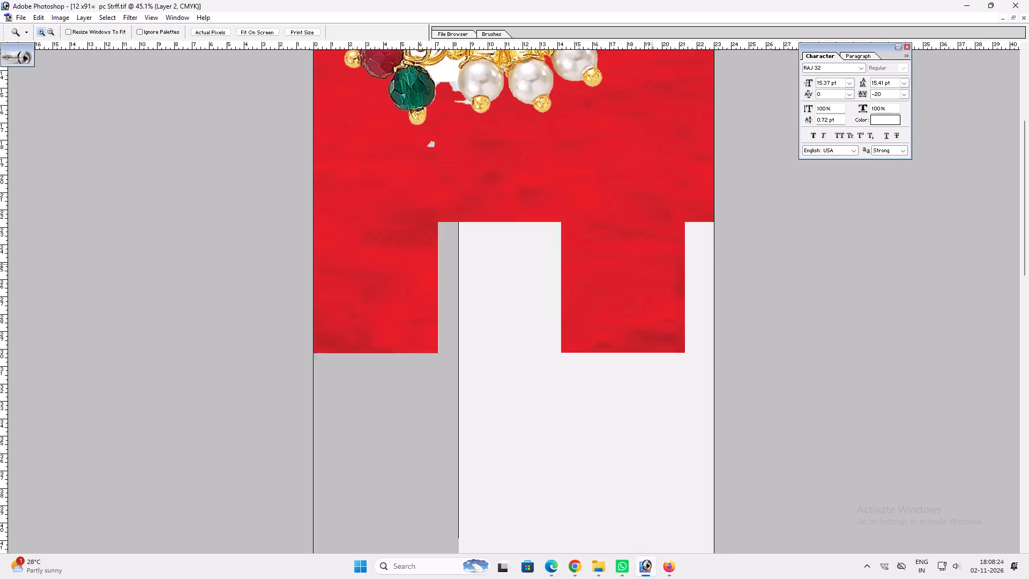
pyautogui.press('v')
pyautogui.press('v')
pyautogui.press('m')
pyautogui.moveTo(457, 193); pyautogui.dragTo(407, 136)
pyautogui.press('Delete')
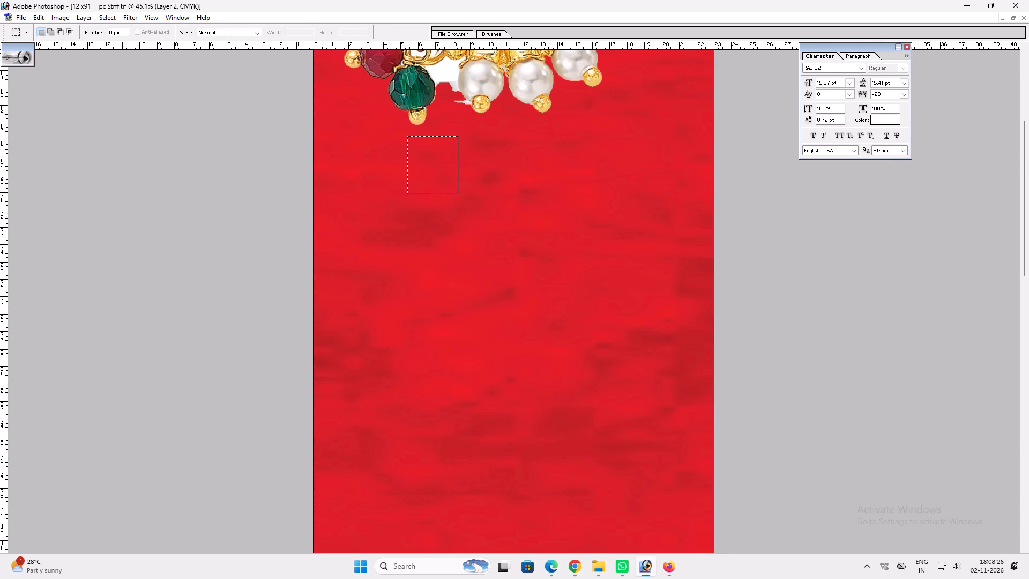
pyautogui.hotkey('ctrl', 'd')
# Erase the leftover white patches between the green bead and the nearest pearl with the Magic Wand, then deselect.
pyautogui.press('w')
pyautogui.click(465, 103)
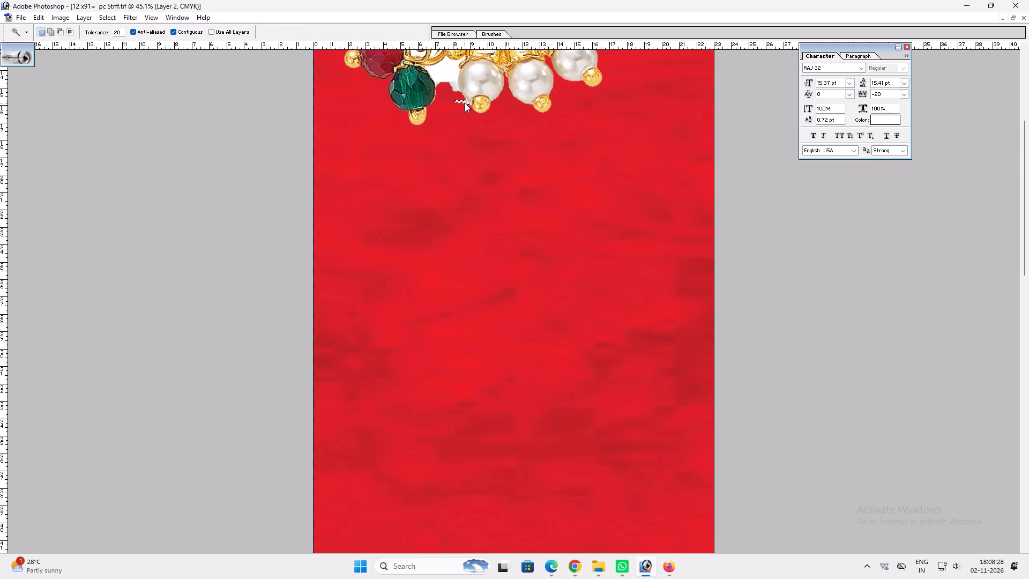
pyautogui.press('Delete')
pyautogui.click(451, 86)
pyautogui.press('Delete')
pyautogui.click(444, 70)
pyautogui.press('Delete')
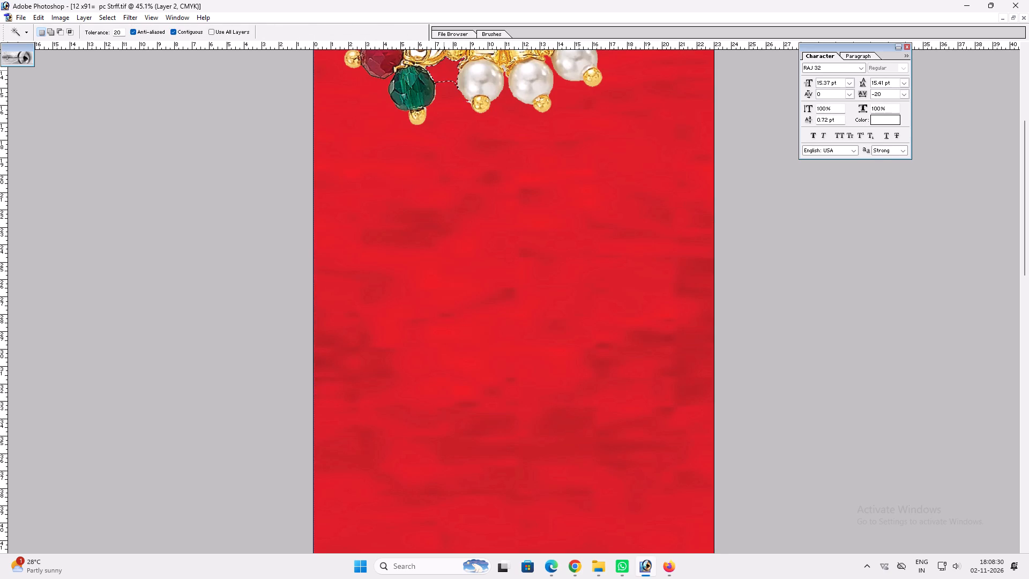
pyautogui.hotkey('ctrl', 'd')
# Remove the white gaps inside the small gold linking rings above the green bead, then deselect.
pyautogui.press('space')
pyautogui.moveTo(450, 84); pyautogui.dragTo(457, 129)
pyautogui.click(434, 99)
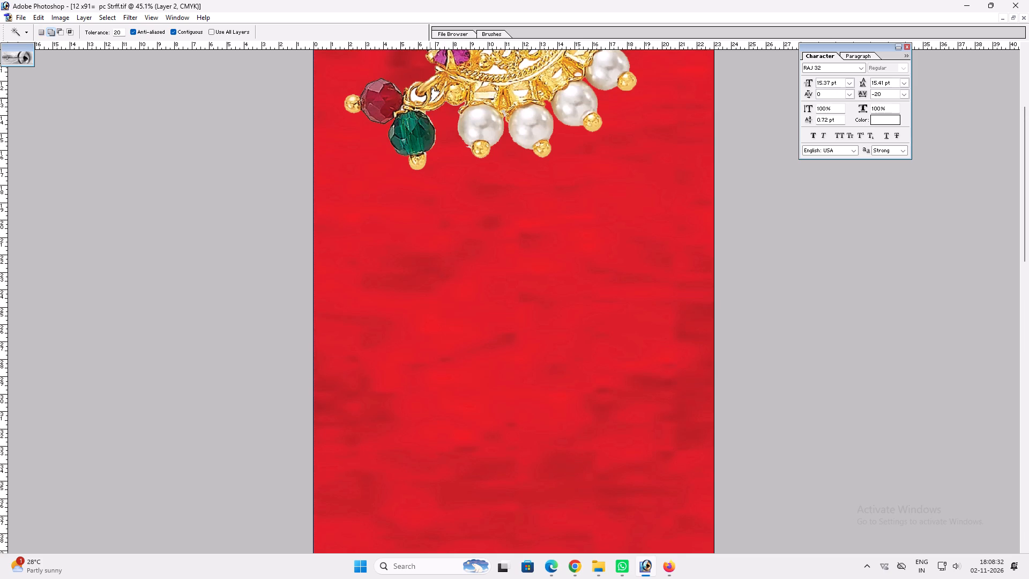
pyautogui.keyDown('shift'); pyautogui.click(417, 97); pyautogui.keyUp('shift')
pyautogui.press('space')
pyautogui.press('space')
pyautogui.press('space')
pyautogui.press('space')
pyautogui.press('space')
pyautogui.press('space')
pyautogui.press('space')
pyautogui.press('space')
pyautogui.moveTo(497, 89); pyautogui.dragTo(501, 167)
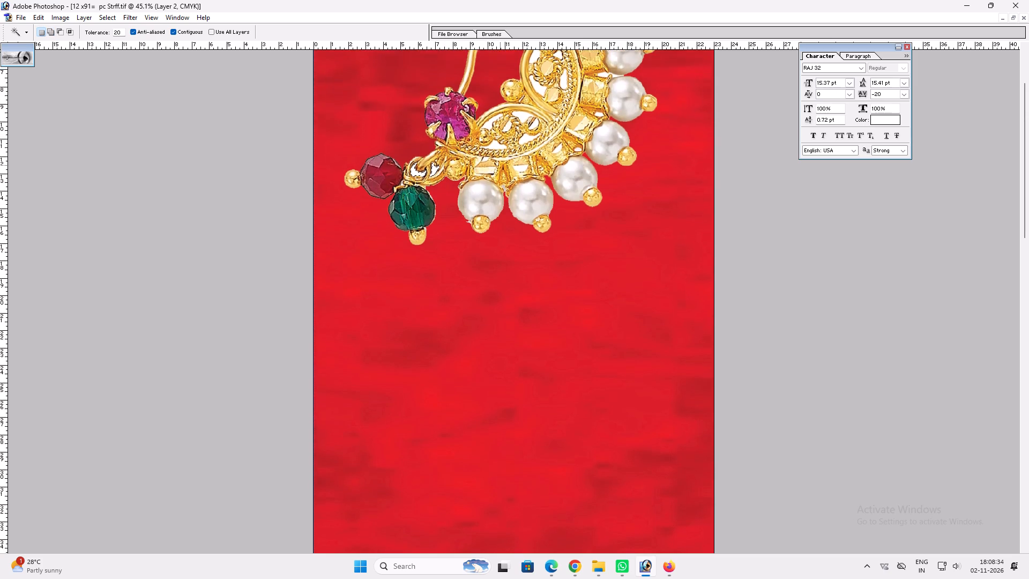
pyautogui.moveTo(501, 167); pyautogui.dragTo(502, 170)
pyautogui.press('space')
pyautogui.moveTo(539, 104); pyautogui.dragTo(550, 178)
pyautogui.press('Delete')
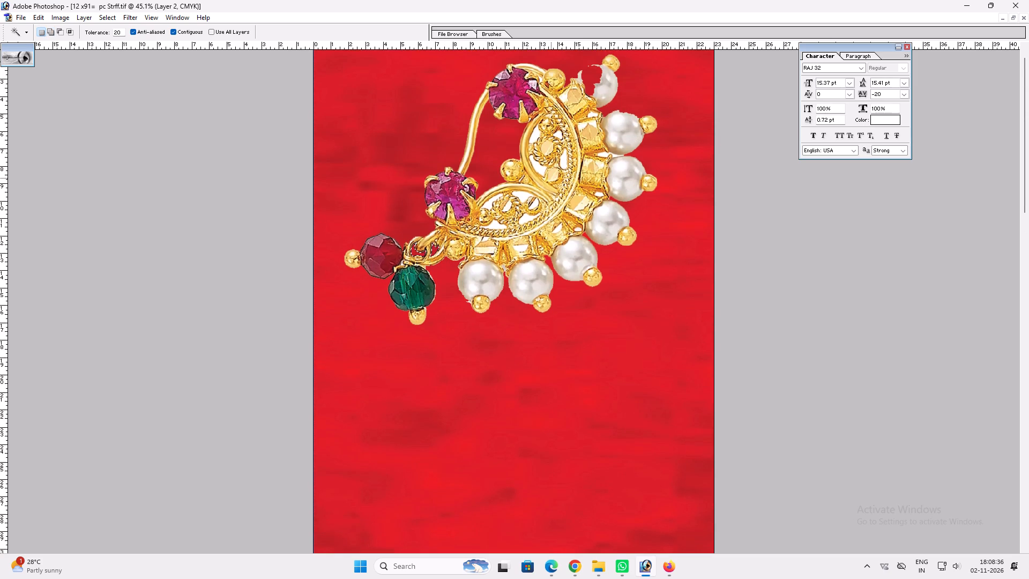
pyautogui.hotkey('ctrl', 'd')
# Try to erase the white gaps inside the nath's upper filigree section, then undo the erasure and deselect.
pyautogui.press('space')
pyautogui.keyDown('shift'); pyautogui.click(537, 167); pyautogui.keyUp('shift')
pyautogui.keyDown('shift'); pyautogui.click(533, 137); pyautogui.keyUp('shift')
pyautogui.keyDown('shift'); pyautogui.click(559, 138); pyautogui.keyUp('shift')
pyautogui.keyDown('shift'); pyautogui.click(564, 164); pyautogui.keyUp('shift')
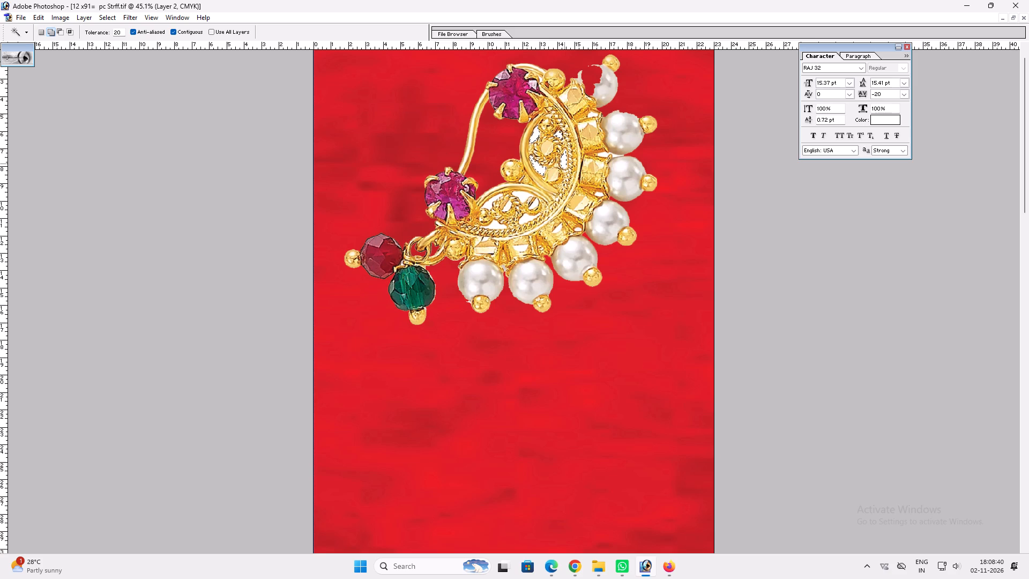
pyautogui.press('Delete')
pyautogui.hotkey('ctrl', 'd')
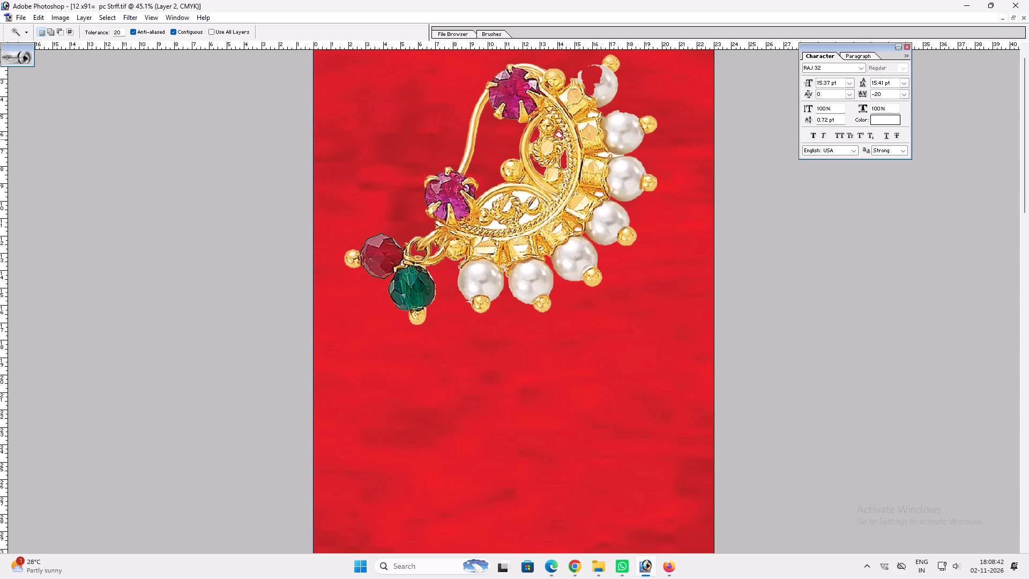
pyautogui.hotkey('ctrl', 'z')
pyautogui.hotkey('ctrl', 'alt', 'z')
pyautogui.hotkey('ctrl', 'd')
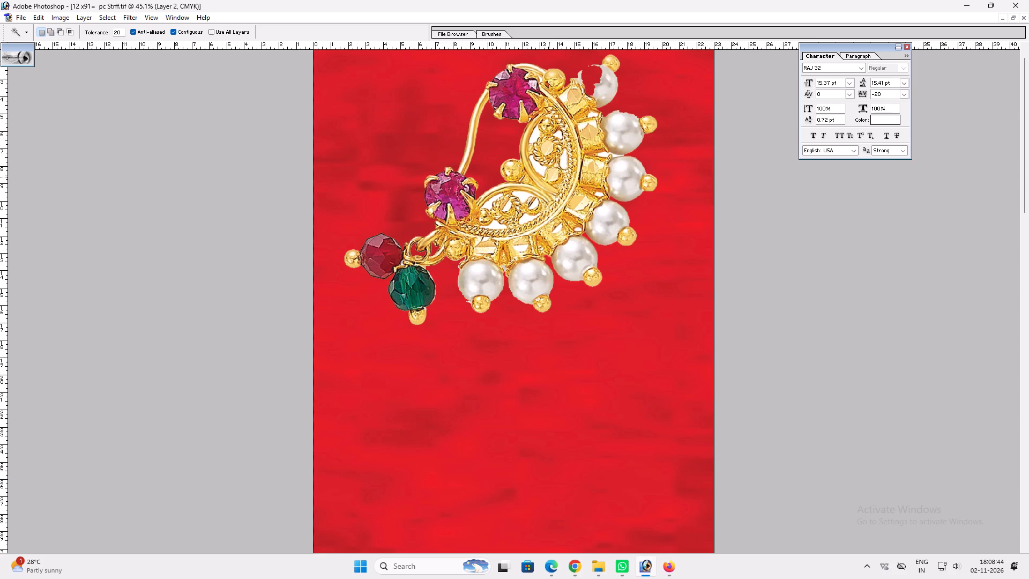
# Enlarge the nath proportionally to about 20 inches wide and centre it across the top of the red strip.
pyautogui.press('space')
pyautogui.moveTo(537, 169); pyautogui.dragTo(546, 172, button='right')
pyautogui.click(555, 174)
pyautogui.hotkey('ctrl', 't')
pyautogui.keyDown('alt'); pyautogui.keyDown('shift'); pyautogui.moveTo(564, 156); pyautogui.dragTo(570, 155); pyautogui.keyUp('shift'); pyautogui.keyUp('alt')
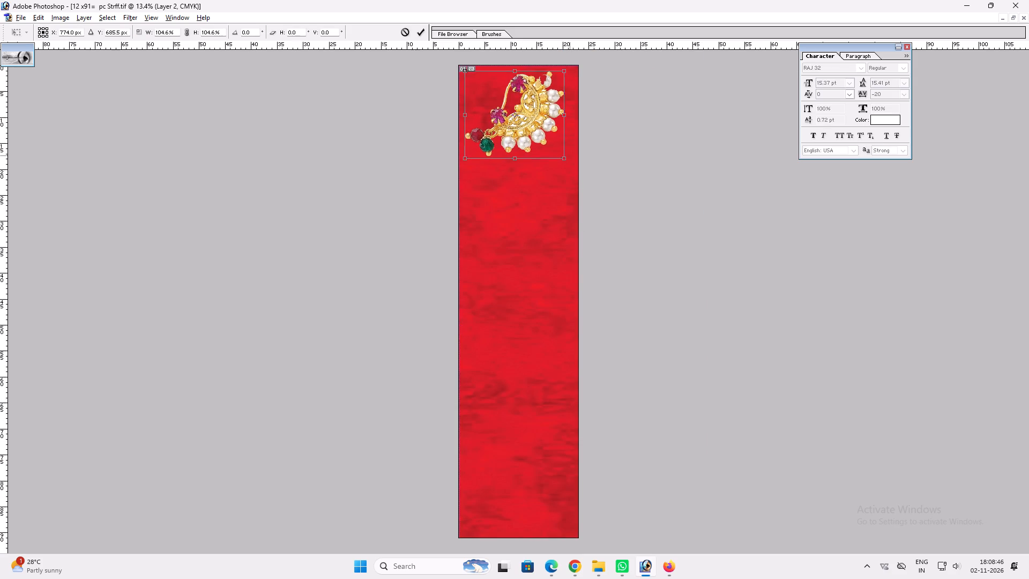
pyautogui.keyDown('alt'); pyautogui.keyDown('shift'); pyautogui.moveTo(570, 155); pyautogui.dragTo(576, 158); pyautogui.keyUp('shift'); pyautogui.keyUp('alt')
pyautogui.hotkey('shift', 'Return')
pyautogui.press('v')
pyautogui.hotkey('ctrl', 't')
pyautogui.keyDown('shift'); pyautogui.click(564, 158); pyautogui.keyUp('shift')
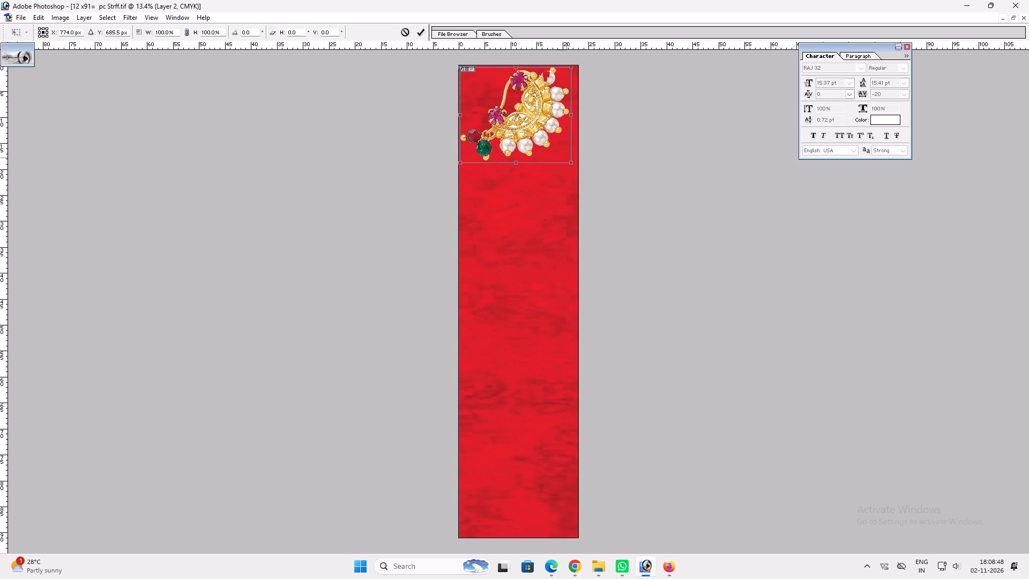
pyautogui.hotkey('shift', 'Return')
pyautogui.press('v')
pyautogui.hotkey('ctrl', 't')
pyautogui.keyDown('shift'); pyautogui.moveTo(460, 135); pyautogui.dragTo(465, 133); pyautogui.keyUp('shift')
pyautogui.press('Return')
# Add a white Outer Glow to the nath at 100% opacity with 22% spread and an enlarged glow size.
pyautogui.hotkey('alt', 'l')
pyautogui.hotkey('alt', 'y')
pyautogui.press('o')
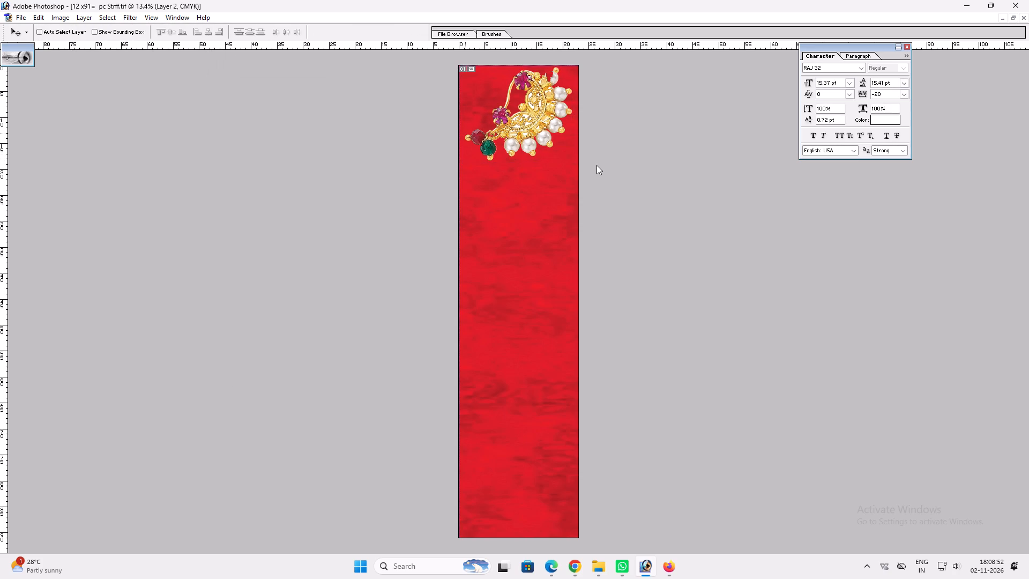
pyautogui.moveTo(574, 175); pyautogui.dragTo(598, 172)
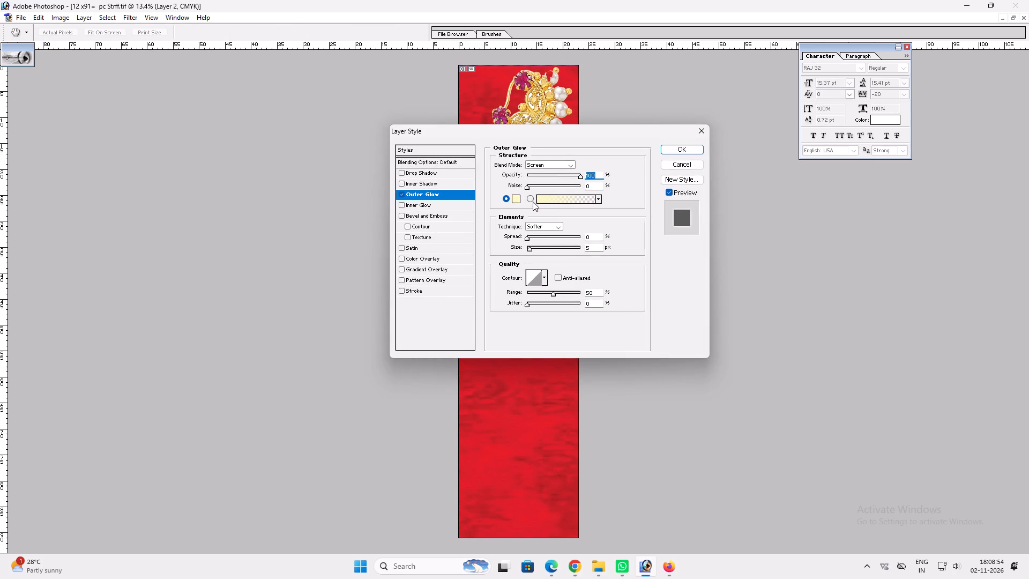
pyautogui.moveTo(532, 234); pyautogui.dragTo(541, 236)
pyautogui.click(536, 236)
pyautogui.moveTo(531, 251); pyautogui.dragTo(545, 247)
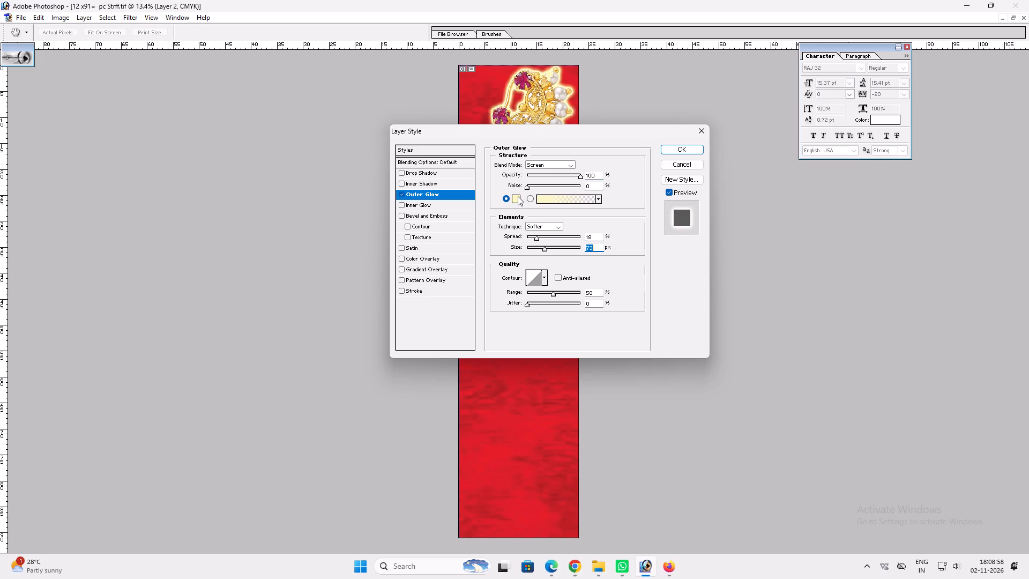
pyautogui.click(518, 196)
pyautogui.moveTo(302, 274); pyautogui.dragTo(96, 180)
pyautogui.press('Return')
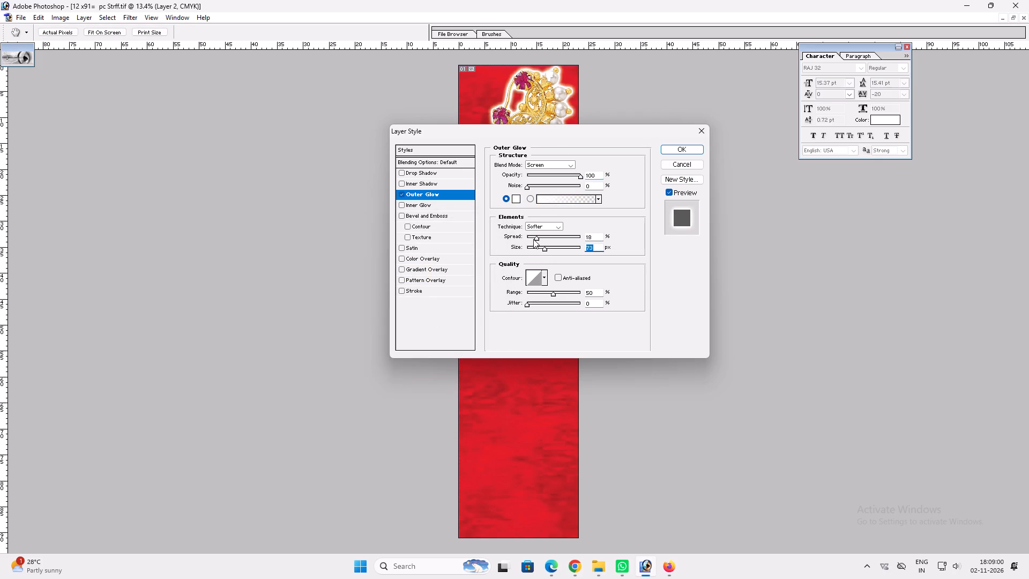
pyautogui.click(533, 239)
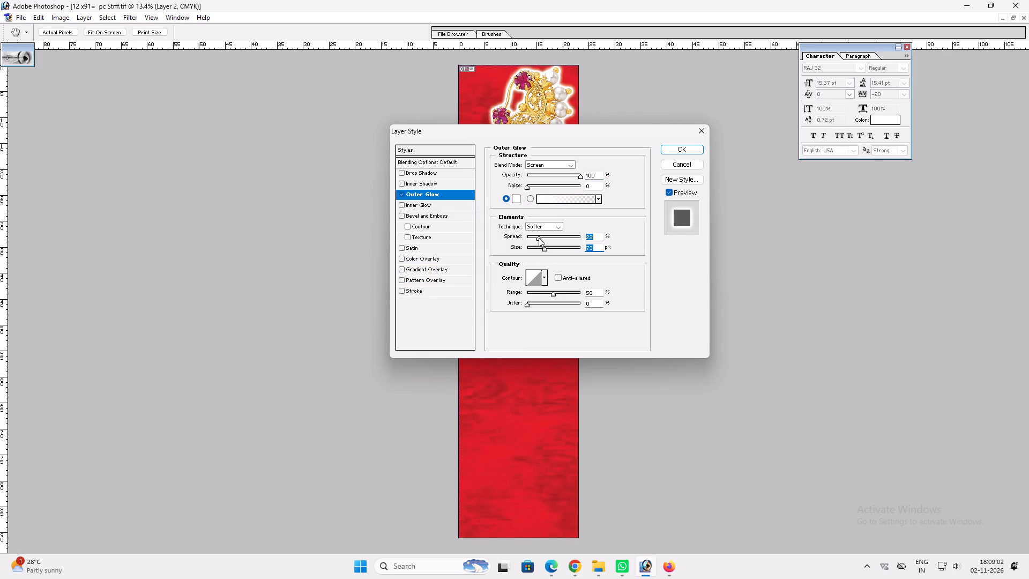
pyautogui.press('Return')
# Scale the glowing nath down slightly within the top of the red strip.
pyautogui.hotkey('ctrl', 't')
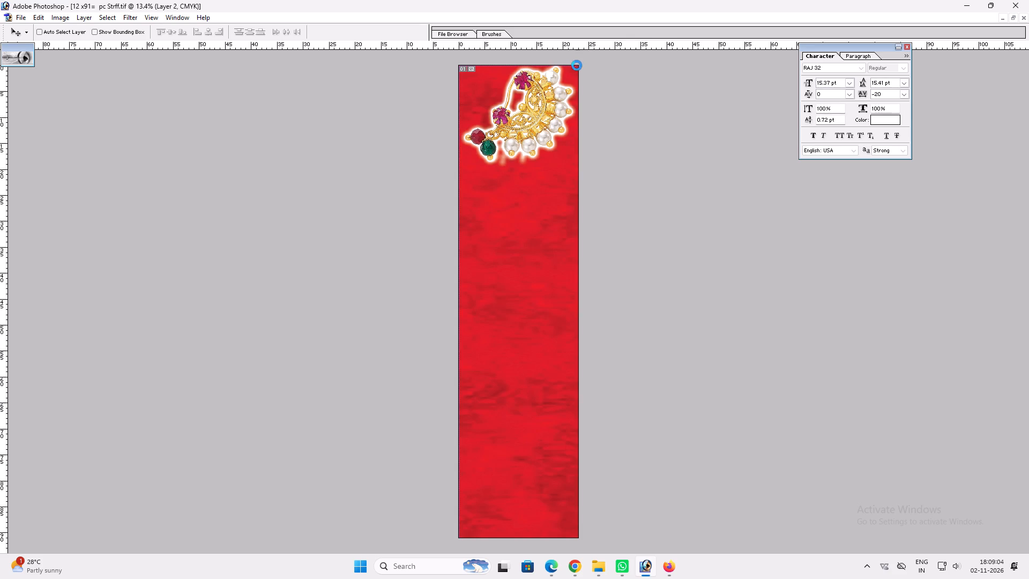
pyautogui.keyDown('shift'); pyautogui.moveTo(575, 68); pyautogui.dragTo(566, 70); pyautogui.keyUp('shift')
pyautogui.press('Return')
pyautogui.press('v')
pyautogui.press('v')
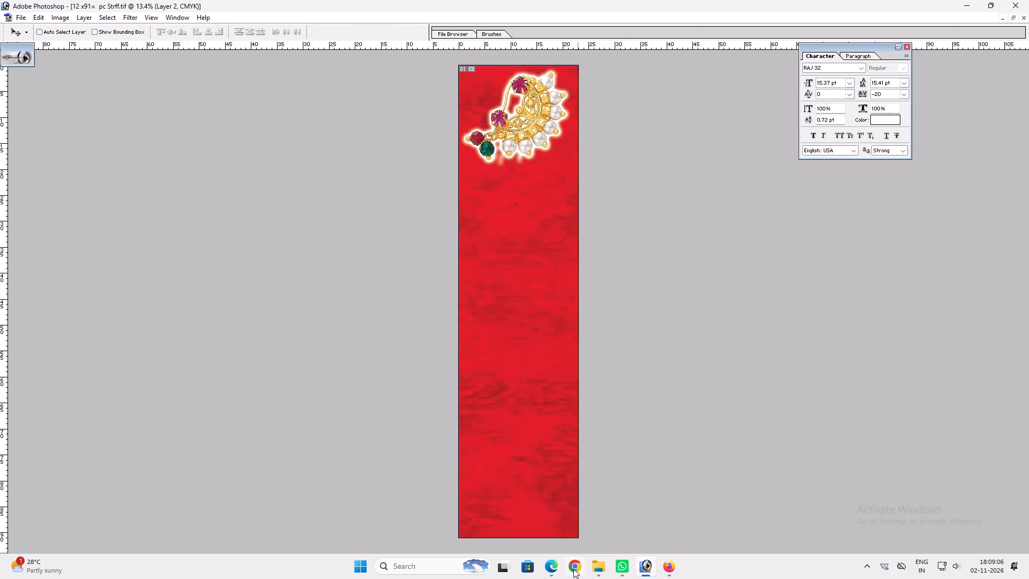
# In Chrome, browse the gold nath image results and copy the vhv 22k Yellow Gold Nath picture with the hanging chain.
pyautogui.click(573, 569)
pyautogui.scroll(-13, 530, 321)
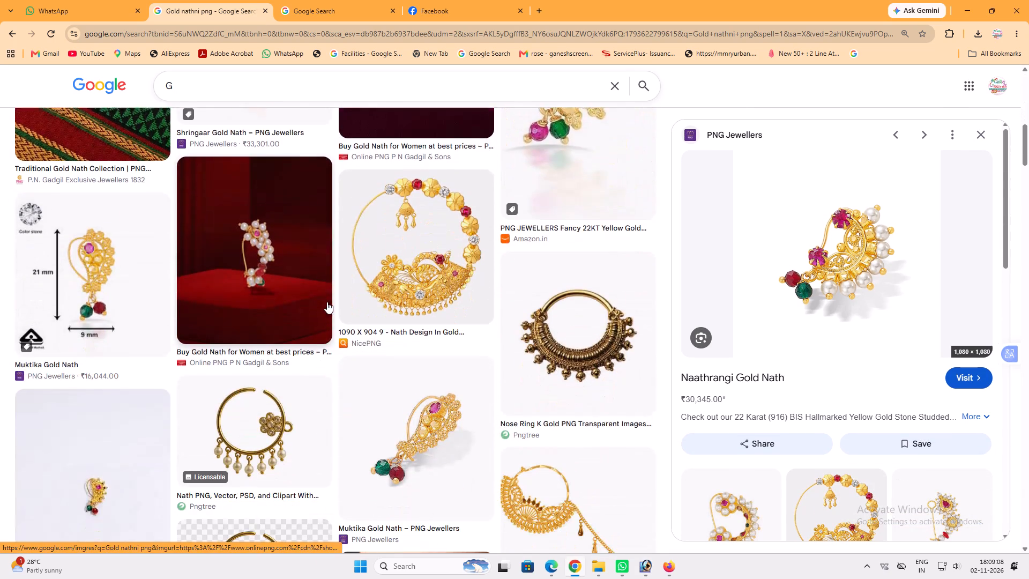
pyautogui.scroll(-8, 327, 302)
pyautogui.click(377, 295)
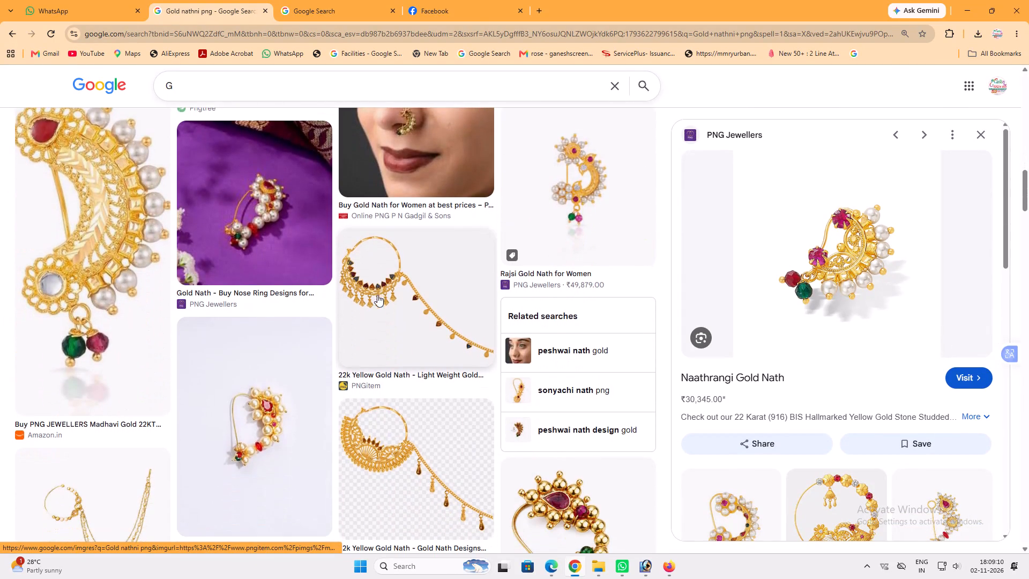
pyautogui.click(389, 424)
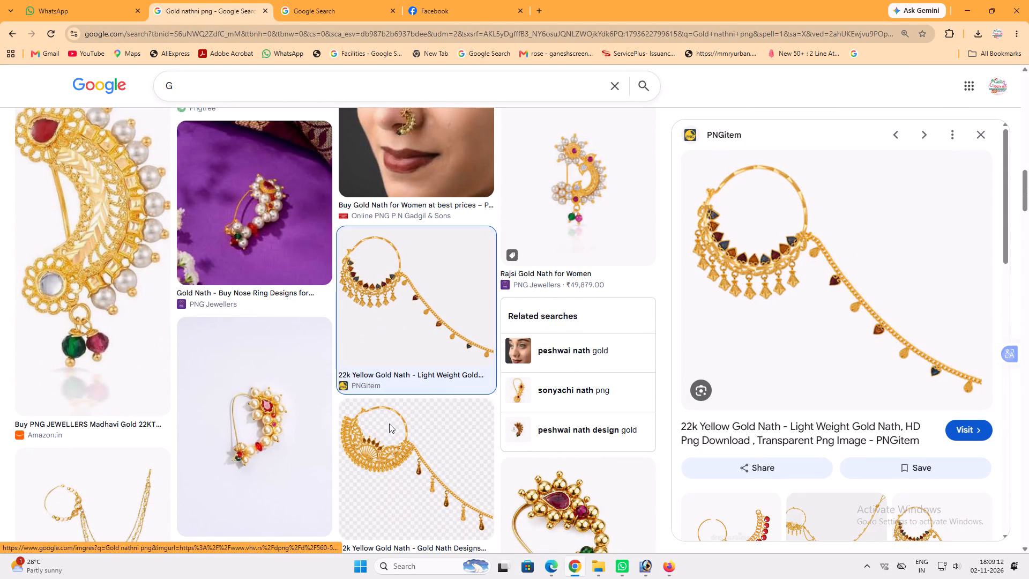
pyautogui.rightClick(740, 258)
pyautogui.click(810, 431)
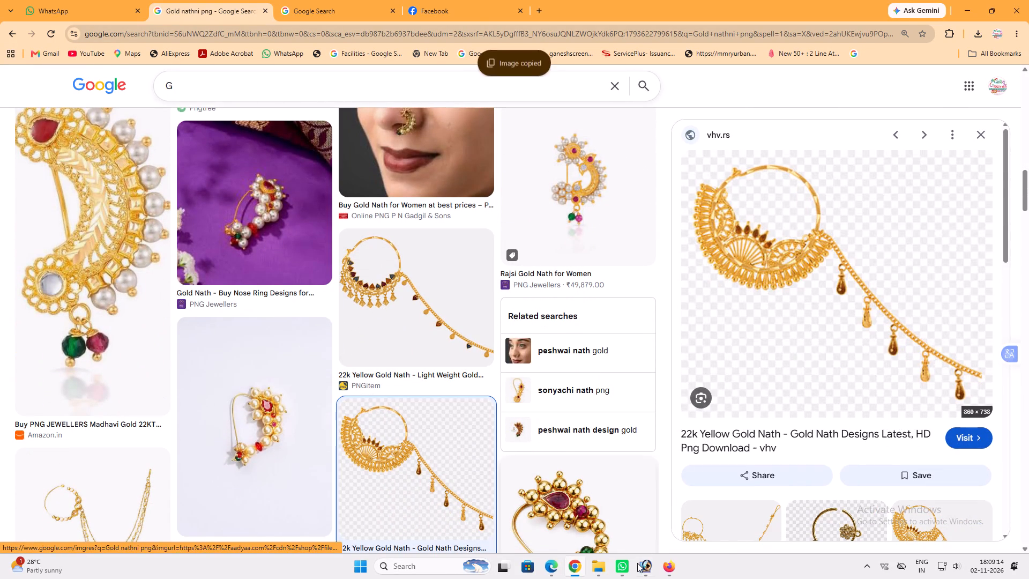
# Paste the chained nath into the red strip in Photoshop, erase the background around it and inside its ring with the Magic Wand, and deselect.
pyautogui.click(648, 573)
pyautogui.hotkey('ctrl', 'v')
pyautogui.hotkey('ctrl', '+')
pyautogui.hotkey('ctrl', '+')
pyautogui.press('space')
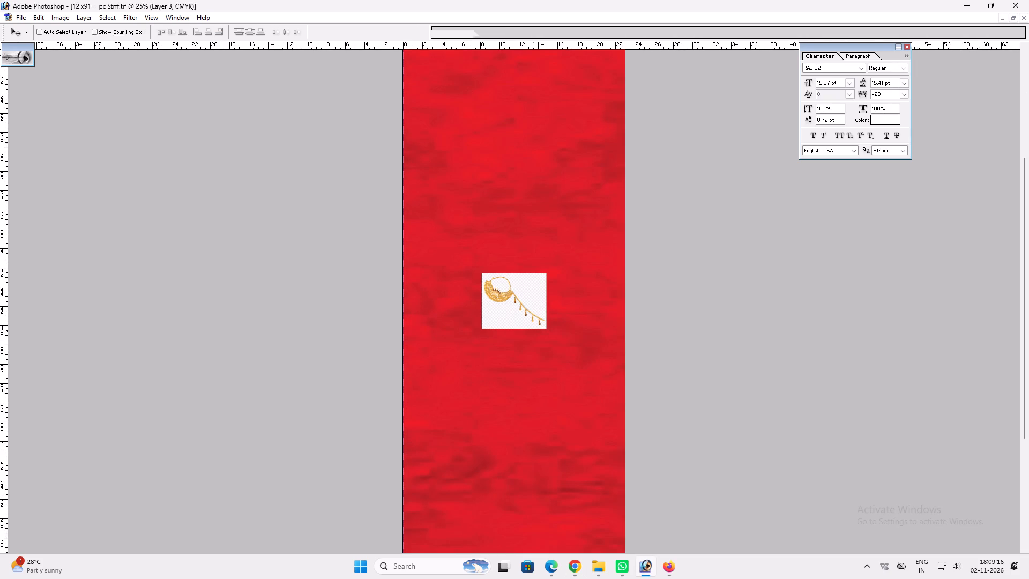
pyautogui.press('w')
pyautogui.click(517, 328)
pyautogui.press('Delete')
pyautogui.click(499, 281)
pyautogui.press('Delete')
pyautogui.hotkey('ctrl', 'd')
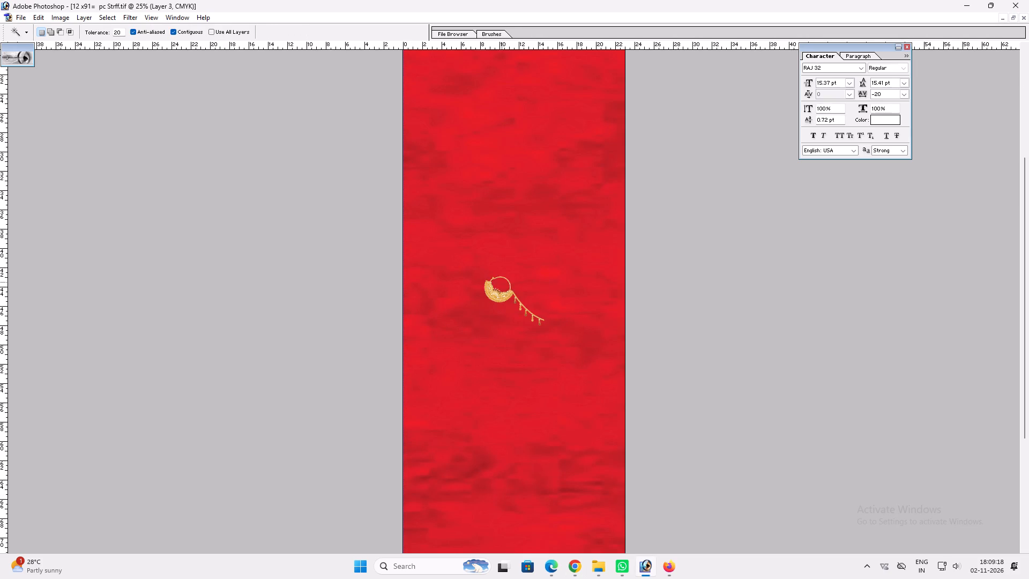
# Move the chained nath just below the pearl nath and enlarge it proportionally to about 20 inches wide.
pyautogui.press('space')
pyautogui.moveTo(507, 293); pyautogui.dragTo(538, 409)
pyautogui.press('v')
pyautogui.moveTo(531, 409); pyautogui.dragTo(461, 179)
pyautogui.hotkey('ctrl', 't')
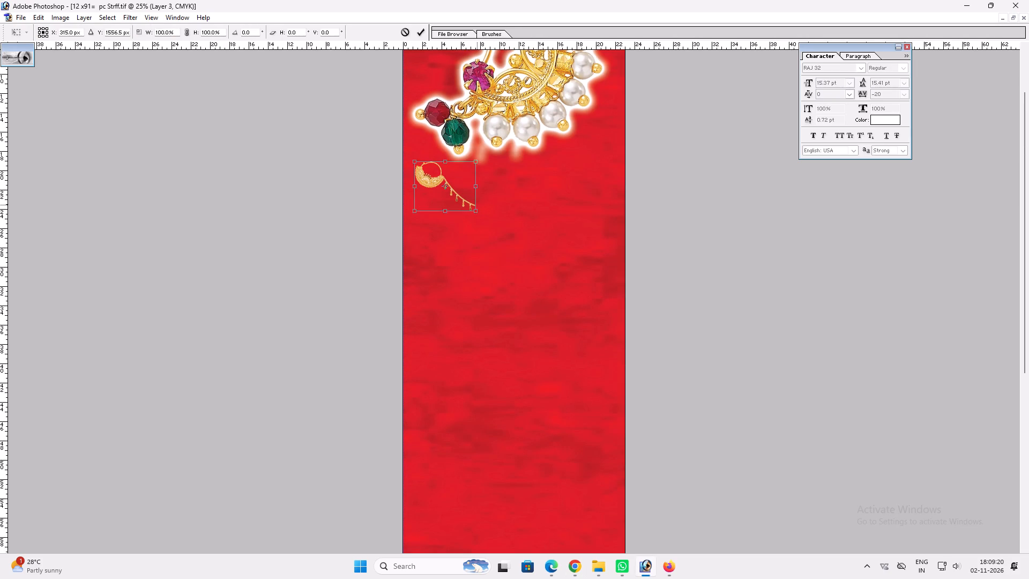
pyautogui.keyDown('shift'); pyautogui.moveTo(478, 211); pyautogui.dragTo(617, 311); pyautogui.keyUp('shift')
pyautogui.hotkey('shift', 'Return')
pyautogui.write('vv')
pyautogui.moveTo(549, 282); pyautogui.dragTo(549, 283)
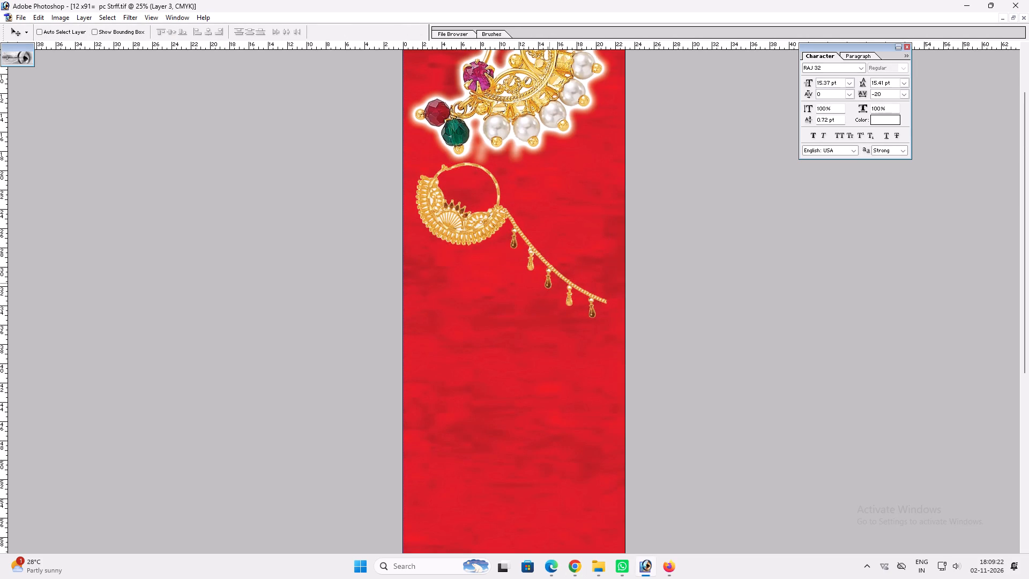
pyautogui.moveTo(549, 283); pyautogui.dragTo(549, 290)
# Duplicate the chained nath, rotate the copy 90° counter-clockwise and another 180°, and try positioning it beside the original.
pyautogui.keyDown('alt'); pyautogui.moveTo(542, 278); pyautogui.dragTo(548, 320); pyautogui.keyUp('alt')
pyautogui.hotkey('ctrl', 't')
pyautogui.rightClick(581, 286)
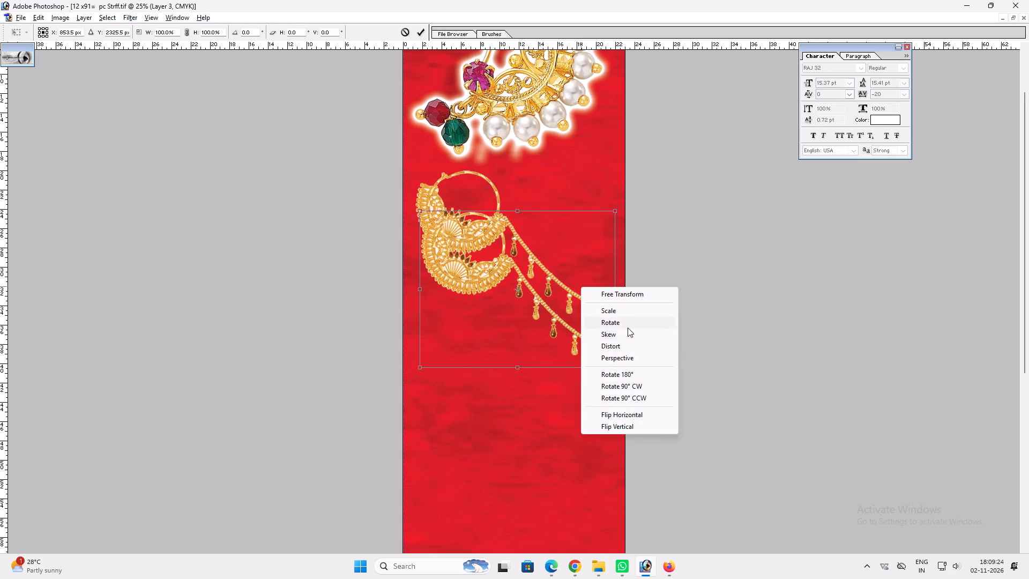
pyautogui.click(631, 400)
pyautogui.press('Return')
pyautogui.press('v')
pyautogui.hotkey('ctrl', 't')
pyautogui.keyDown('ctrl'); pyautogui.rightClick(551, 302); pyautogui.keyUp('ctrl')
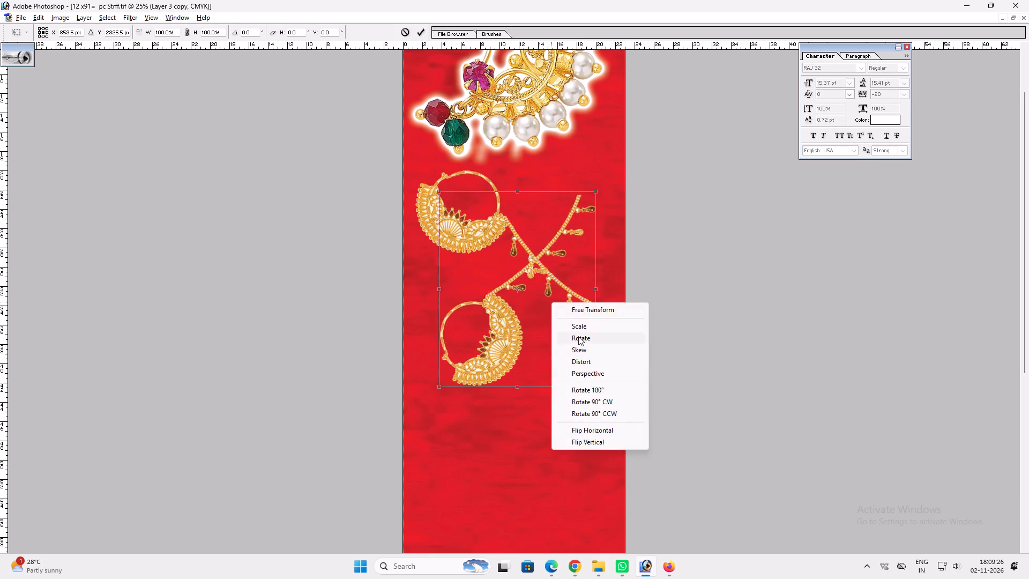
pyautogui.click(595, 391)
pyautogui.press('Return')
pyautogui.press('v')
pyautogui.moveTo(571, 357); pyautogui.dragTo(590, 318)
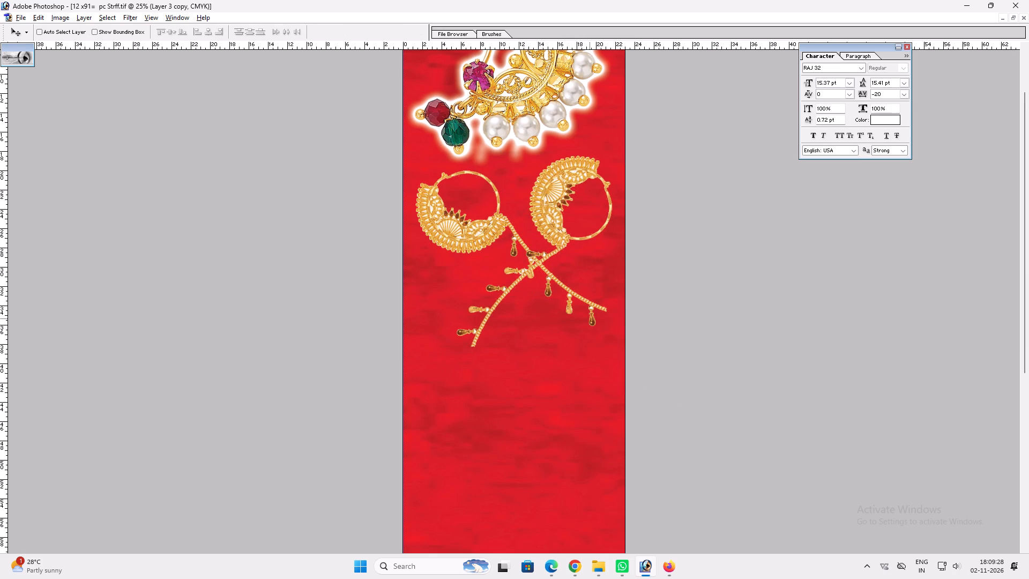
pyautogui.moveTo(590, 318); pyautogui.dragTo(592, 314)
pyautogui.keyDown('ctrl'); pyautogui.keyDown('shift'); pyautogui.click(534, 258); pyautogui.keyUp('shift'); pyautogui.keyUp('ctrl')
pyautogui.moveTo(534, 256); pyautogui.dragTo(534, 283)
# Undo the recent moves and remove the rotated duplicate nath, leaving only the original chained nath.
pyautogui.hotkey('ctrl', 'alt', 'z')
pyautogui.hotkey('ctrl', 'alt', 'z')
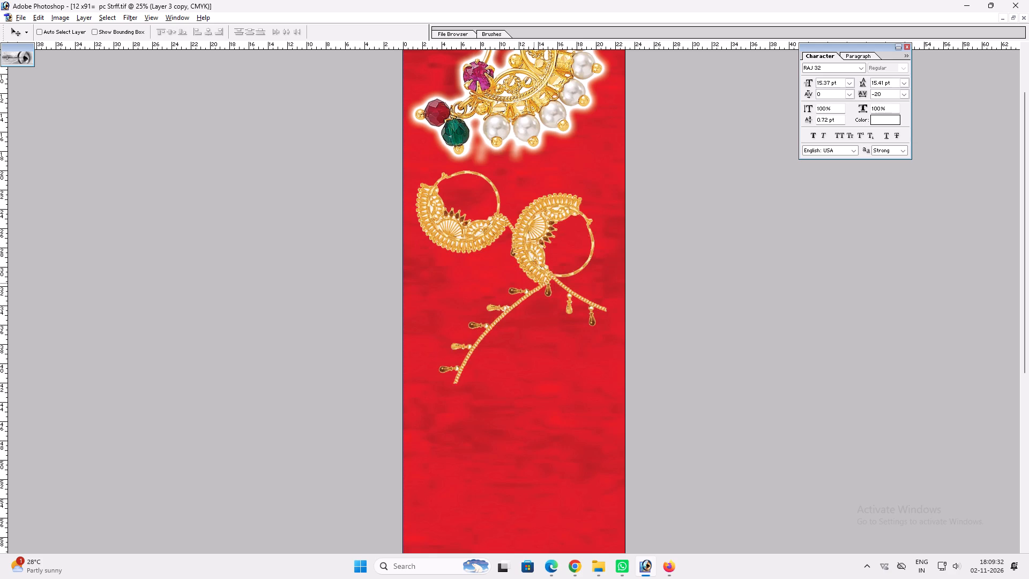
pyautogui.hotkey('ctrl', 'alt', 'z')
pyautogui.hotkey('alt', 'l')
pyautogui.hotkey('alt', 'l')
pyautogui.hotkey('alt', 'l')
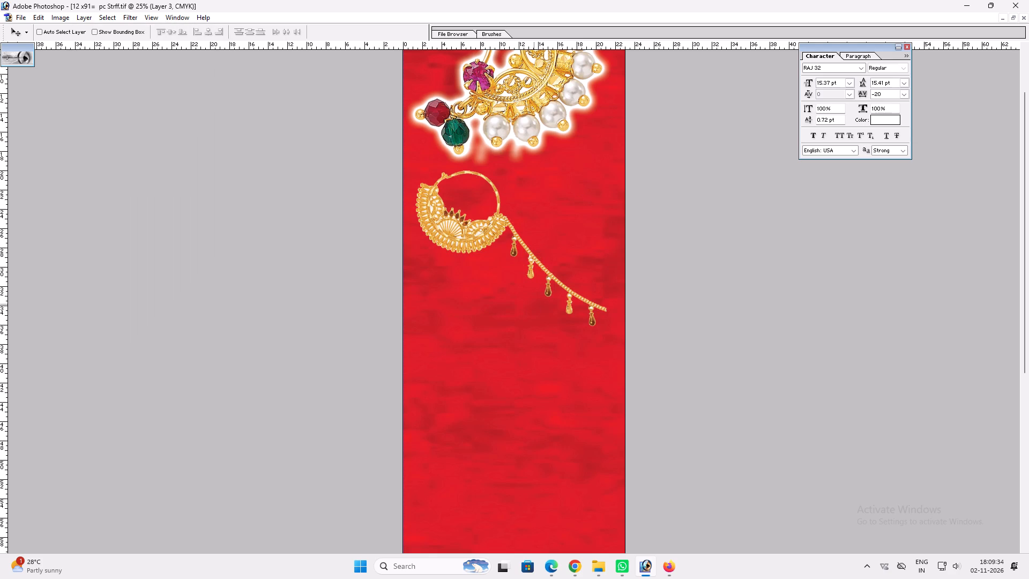
# Rotate the chained nath slightly counter-clockwise so its chain lies flatter across the width of the strip.
pyautogui.write('vv')
pyautogui.keyDown('ctrl'); pyautogui.click(512, 229); pyautogui.keyUp('ctrl')
pyautogui.hotkey('ctrl', 't')
pyautogui.moveTo(682, 247); pyautogui.dragTo(685, 301)
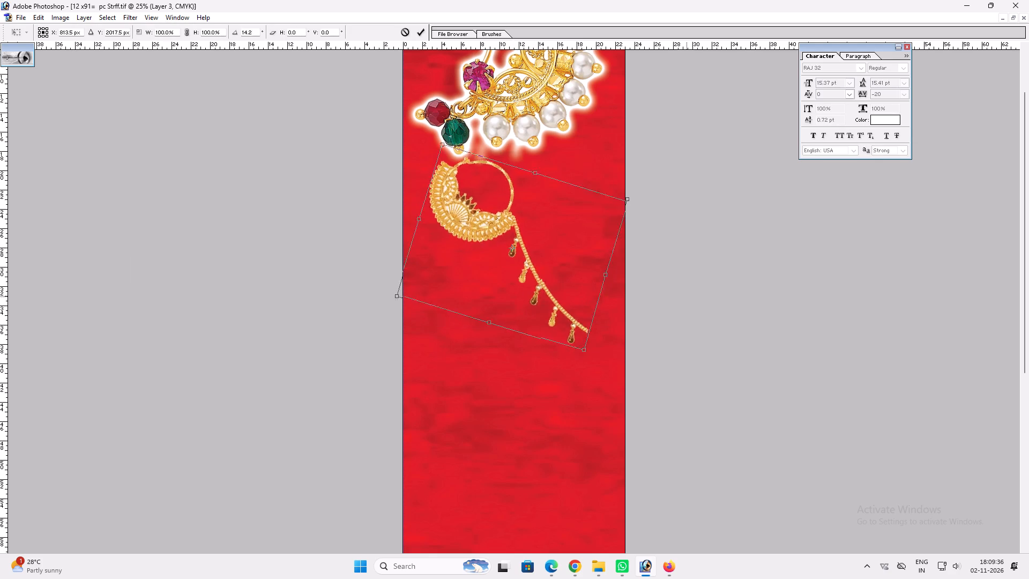
pyautogui.moveTo(685, 301); pyautogui.dragTo(591, 340)
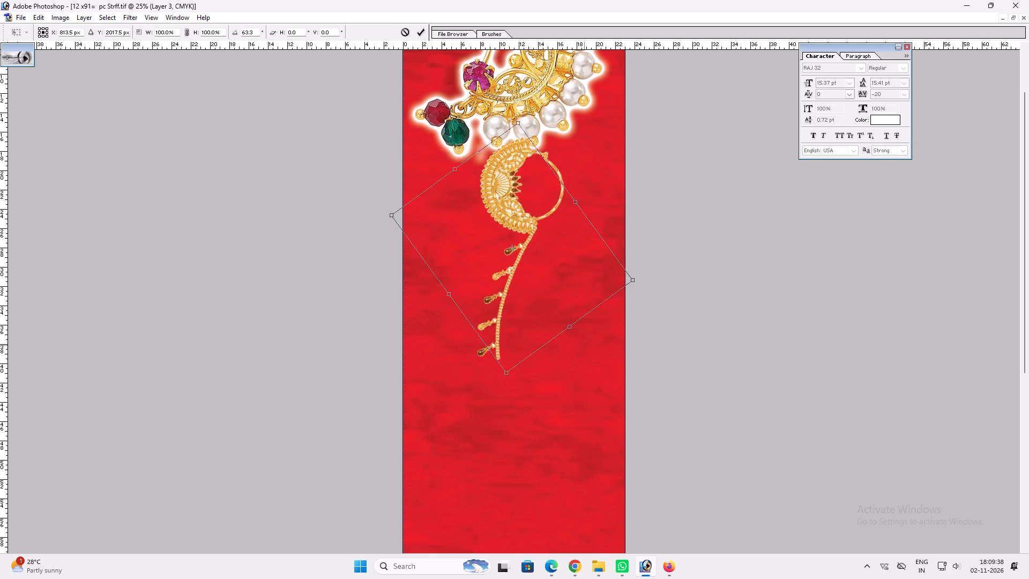
pyautogui.moveTo(591, 340); pyautogui.dragTo(614, 234)
pyautogui.press('Return')
pyautogui.press('v')
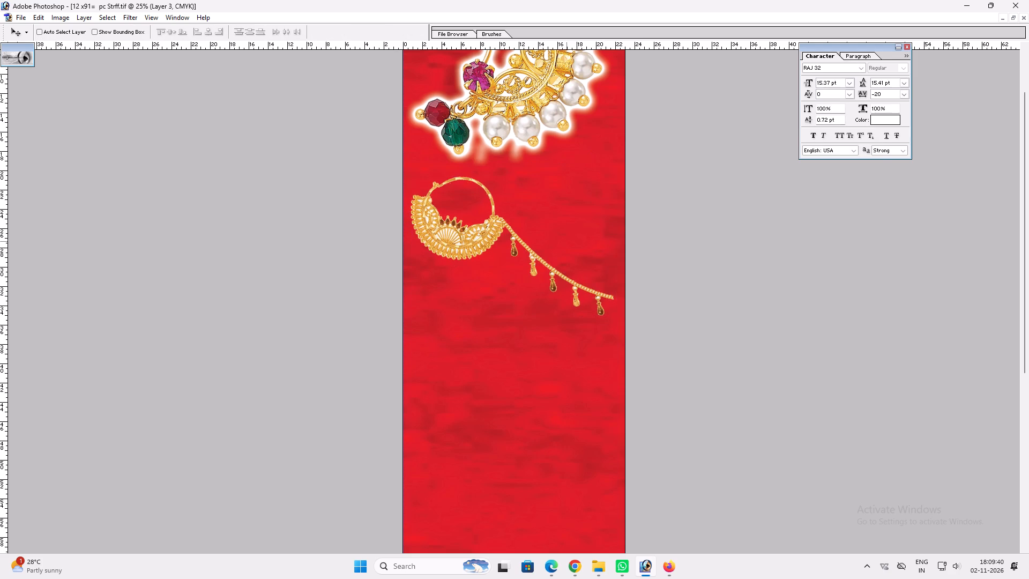
pyautogui.click(521, 224)
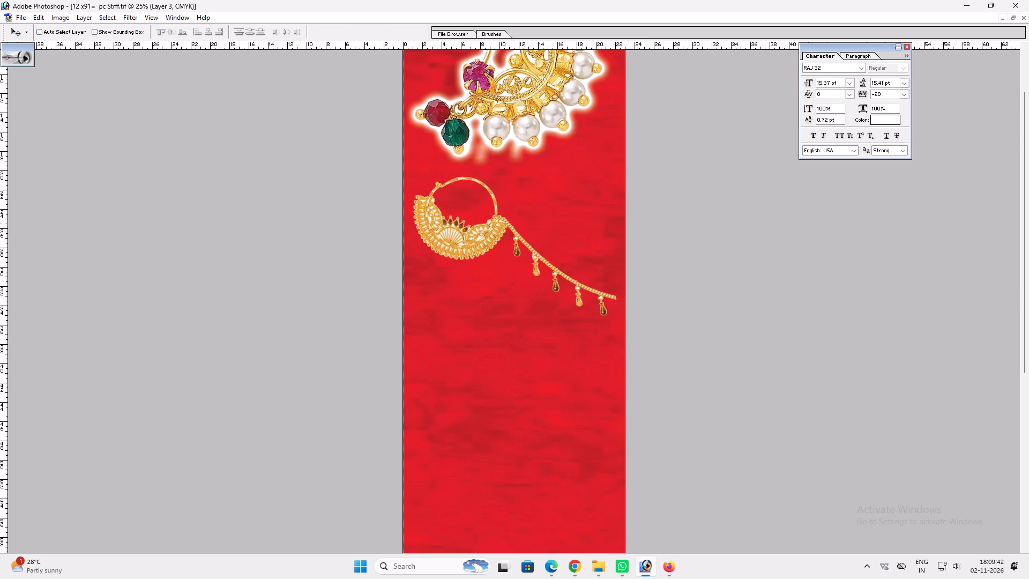
pyautogui.hotkey('ctrl', 't')
pyautogui.moveTo(529, 382); pyautogui.dragTo(545, 367)
pyautogui.press('Return')
pyautogui.press('v')
# Scale the chained nath to 98.1% and rotate it 4.7° clockwise.
pyautogui.hotkey('ctrl', 't')
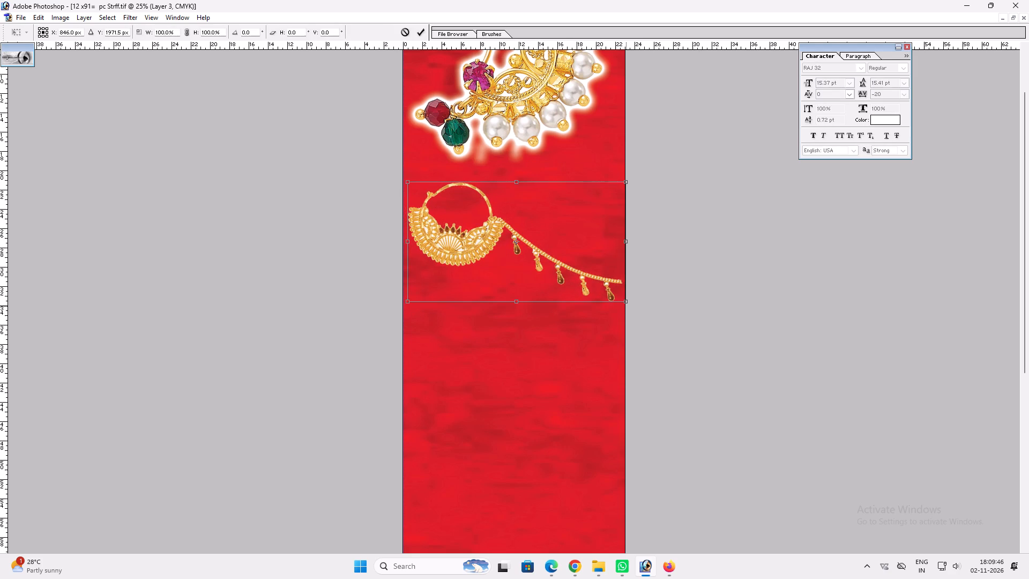
pyautogui.keyDown('alt'); pyautogui.keyDown('shift'); pyautogui.click(626, 306); pyautogui.keyUp('shift'); pyautogui.keyUp('alt')
pyautogui.moveTo(653, 299); pyautogui.dragTo(650, 308)
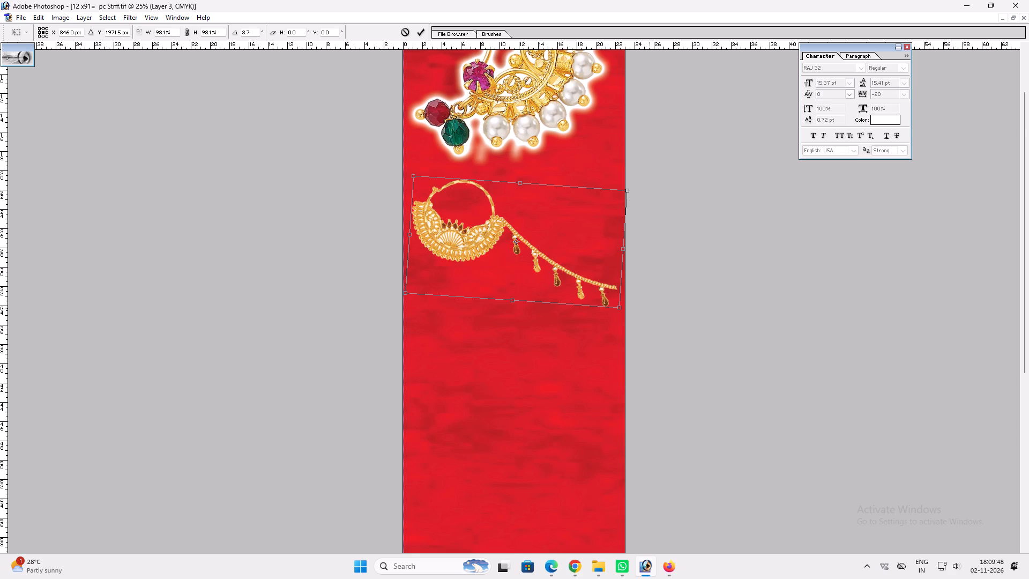
pyautogui.moveTo(650, 308); pyautogui.dragTo(648, 310)
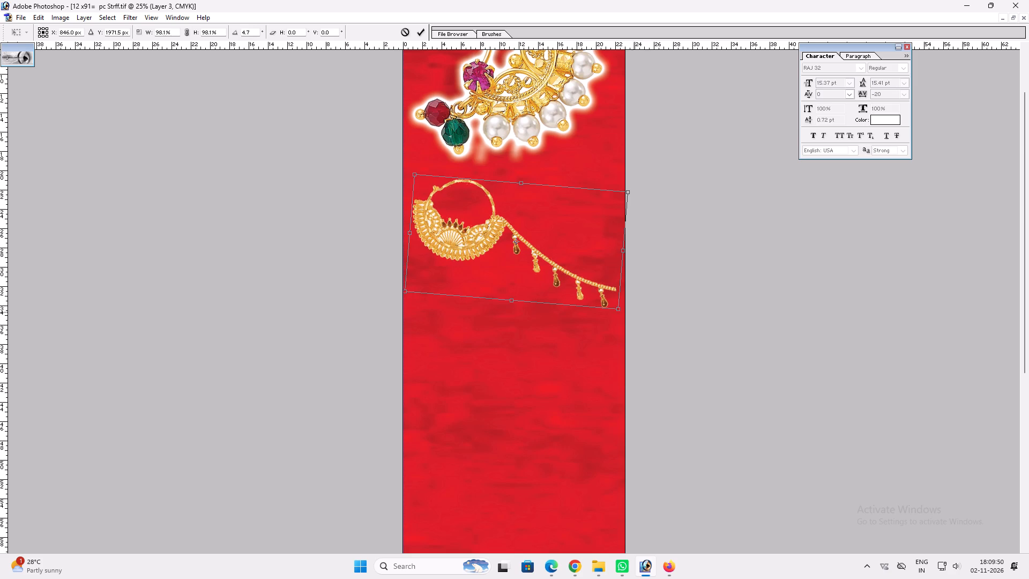
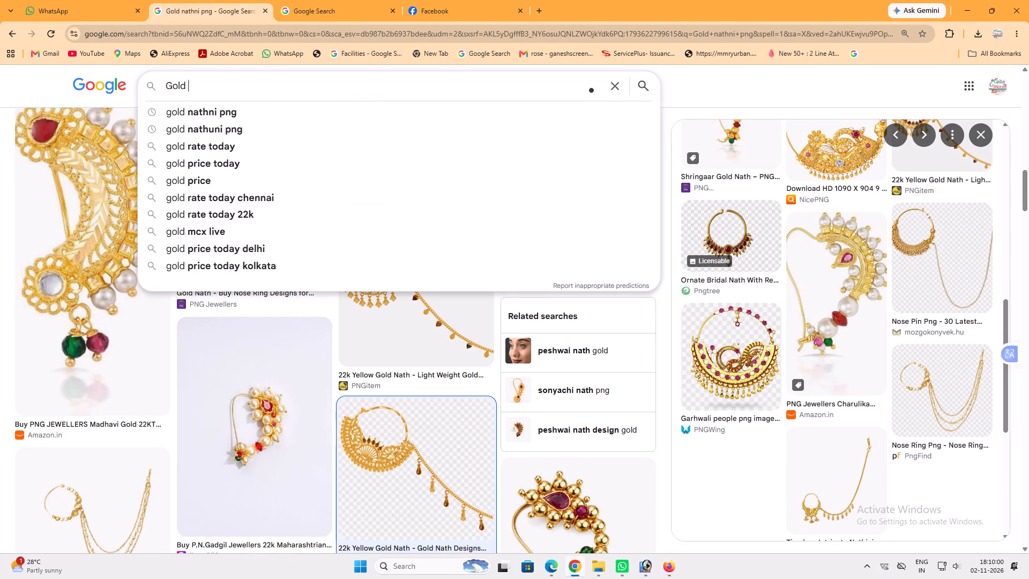
# Search Google Images for "Gold Har png".
pyautogui.write('Har')
pyautogui.press('space')
pyautogui.write('png')
pyautogui.press('space')
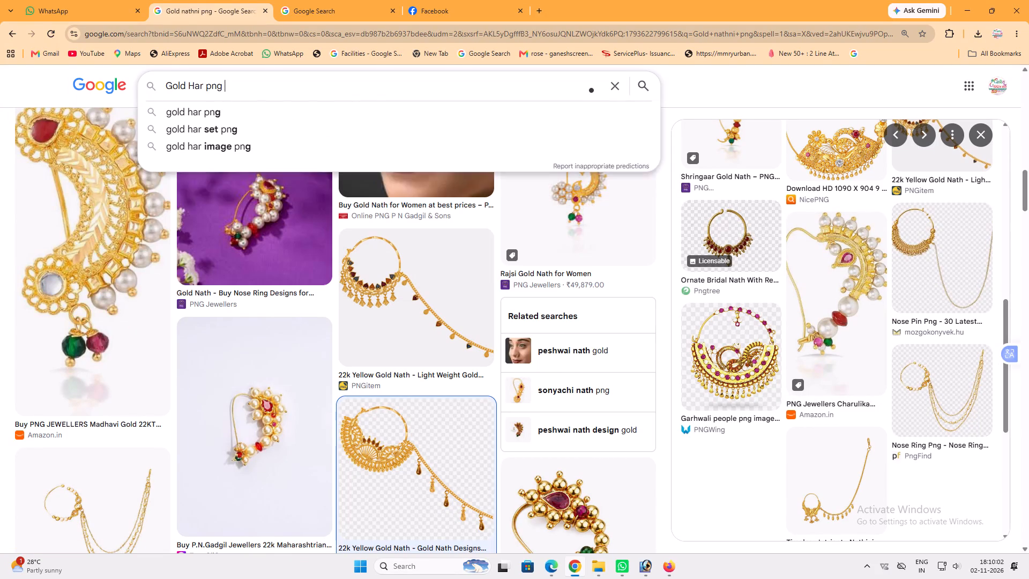
pyautogui.press('Return')
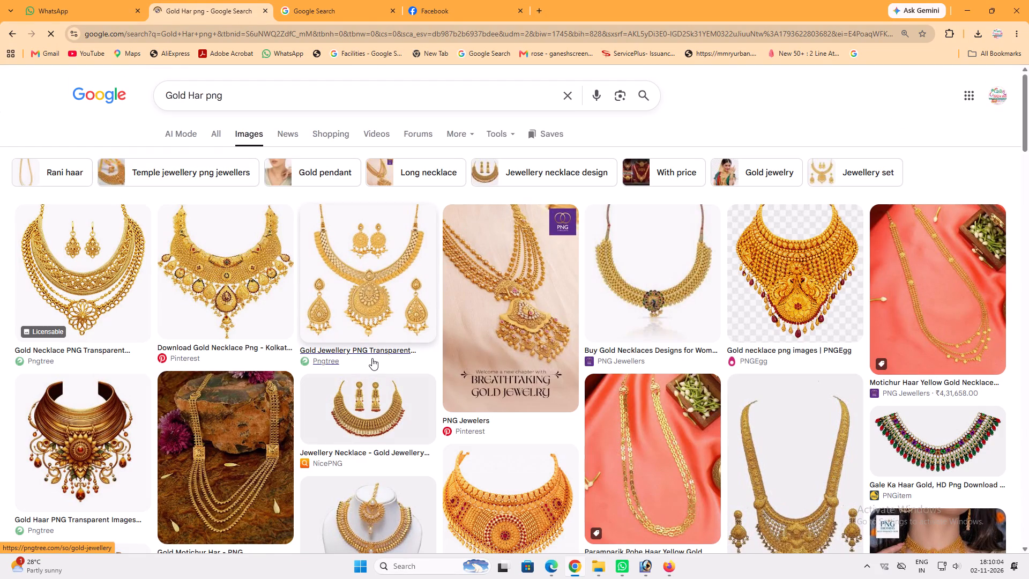
# Look through the gold har results, previewing the necklace-and-earrings display and the model in a coral saree wearing a long haar.
pyautogui.scroll(-4, 364, 351)
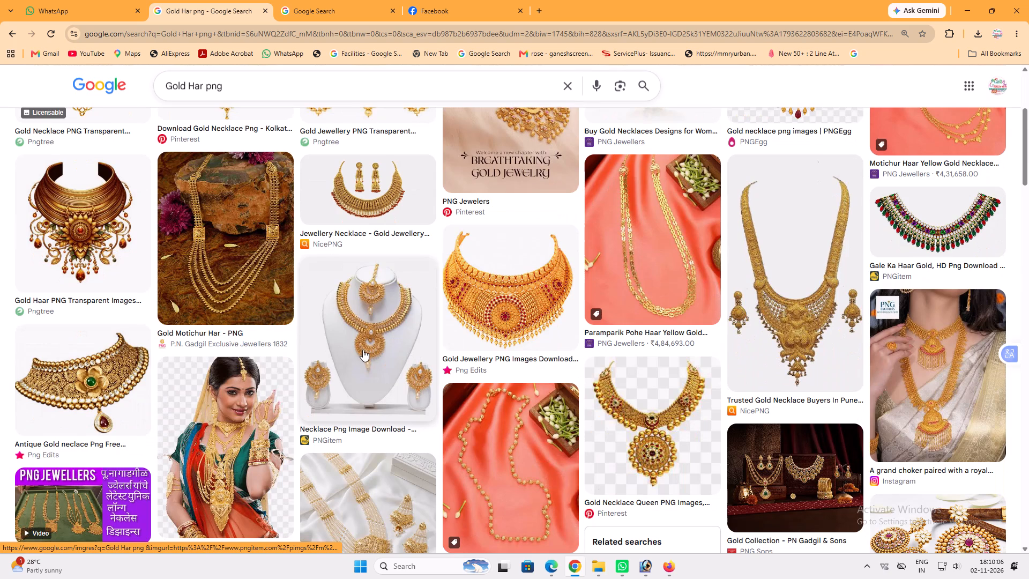
pyautogui.click(362, 345)
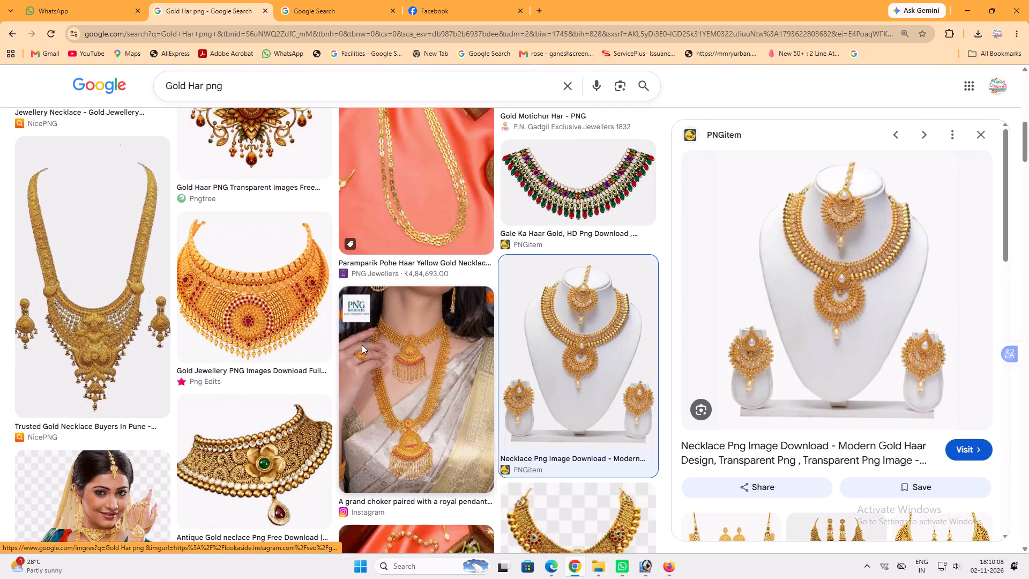
pyautogui.scroll(-1, 706, 255)
pyautogui.scroll(-5, 411, 322)
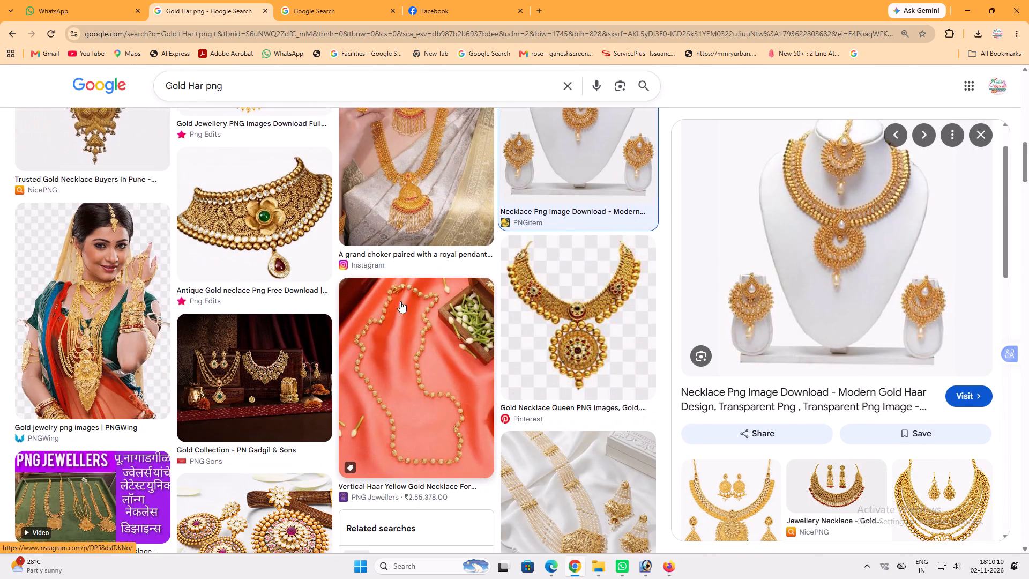
pyautogui.scroll(-7, 405, 291)
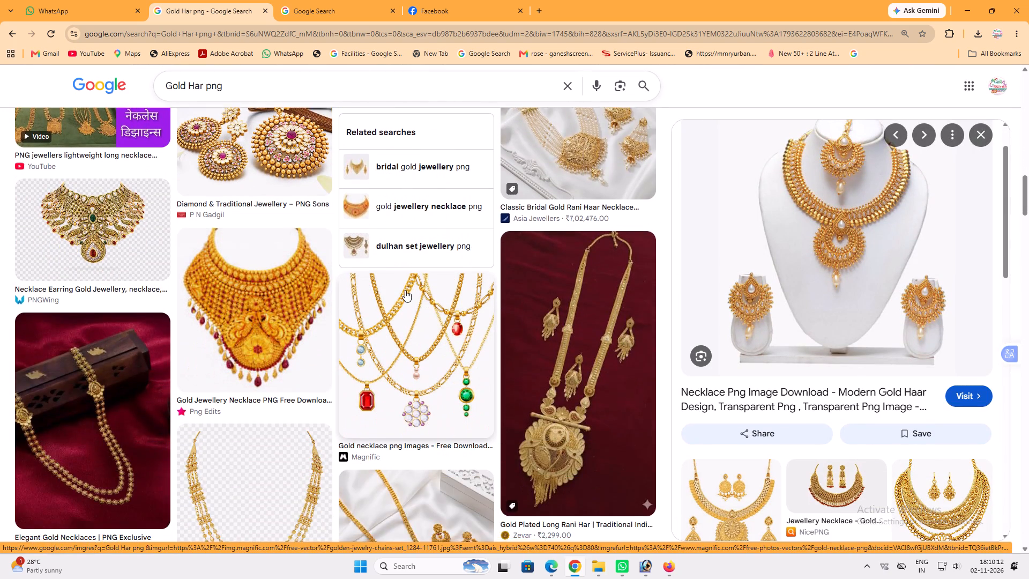
pyautogui.scroll(-3, 405, 290)
pyautogui.scroll(4, 404, 289)
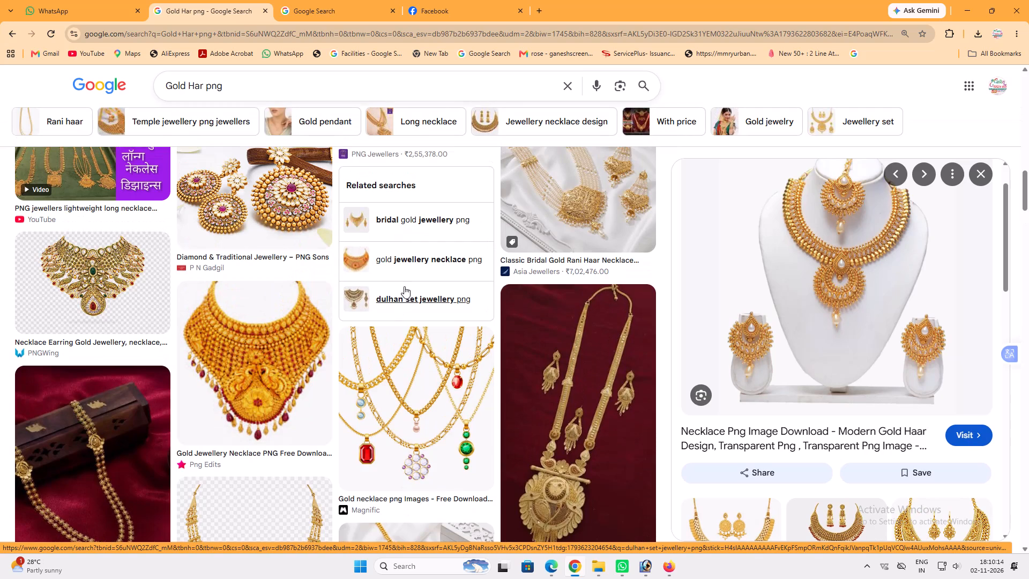
pyautogui.scroll(4, 404, 285)
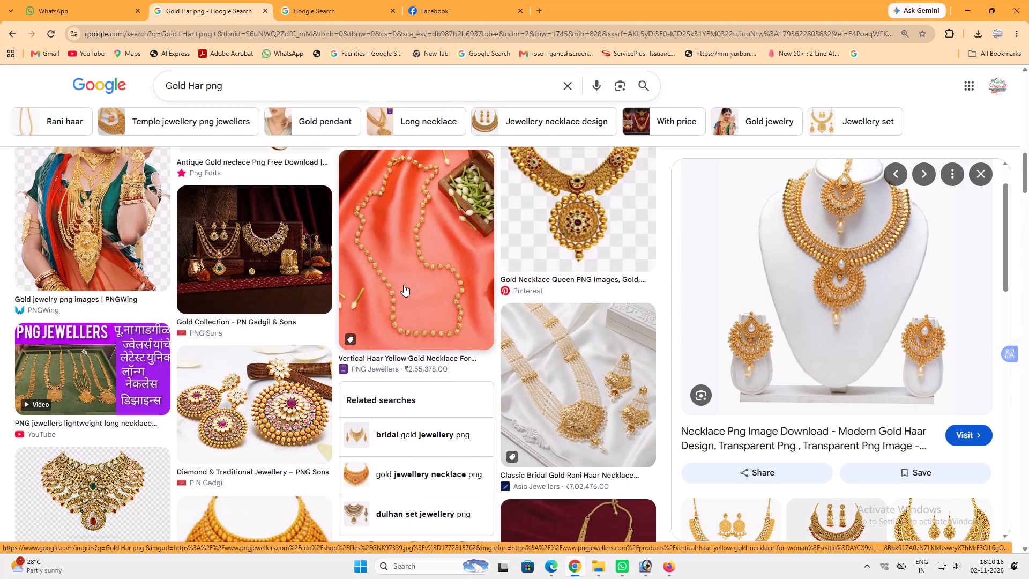
pyautogui.scroll(-4, 404, 285)
pyautogui.scroll(-2, 577, 339)
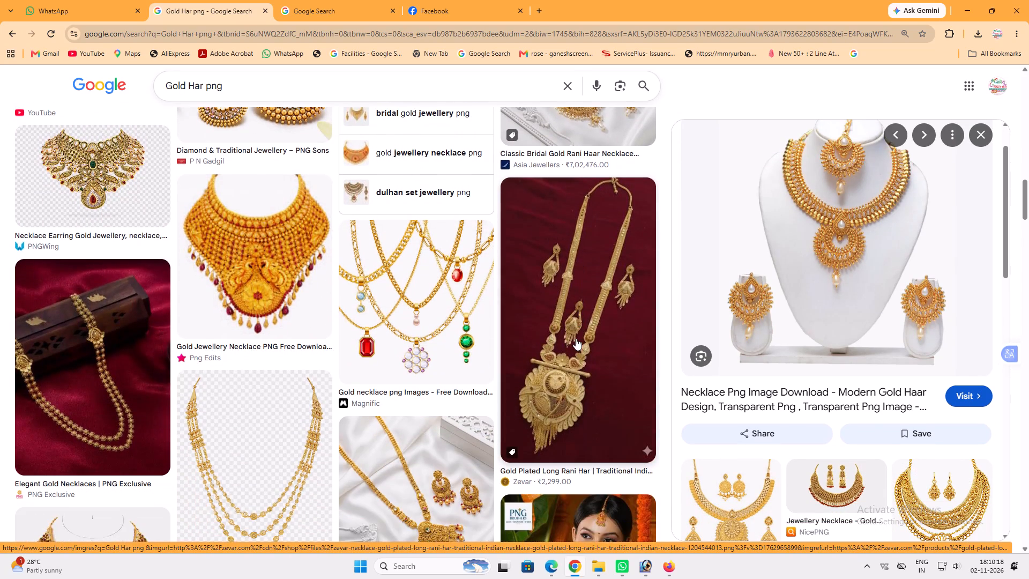
pyautogui.scroll(-4, 572, 336)
pyautogui.click(595, 409)
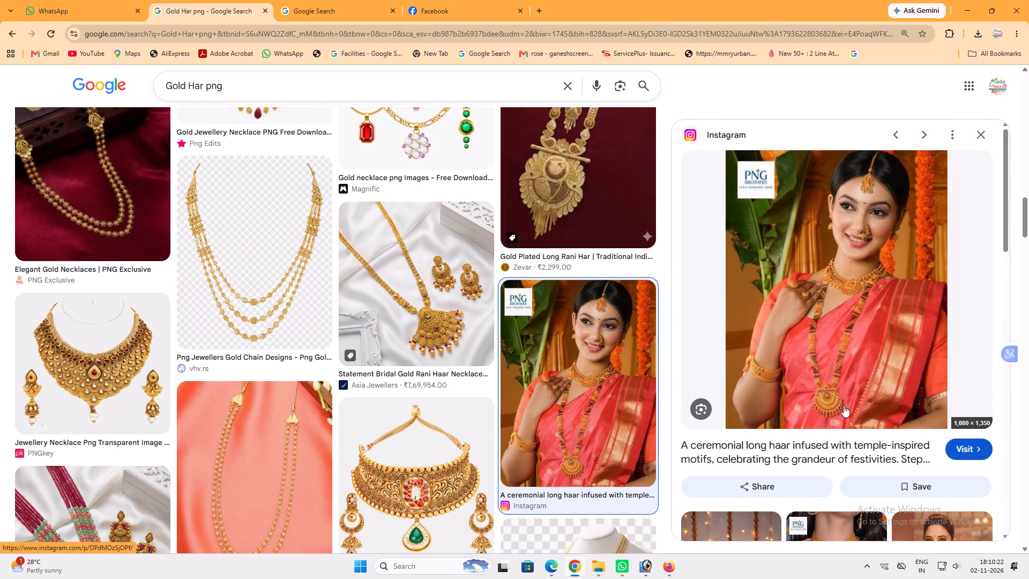
pyautogui.scroll(-5, 865, 289)
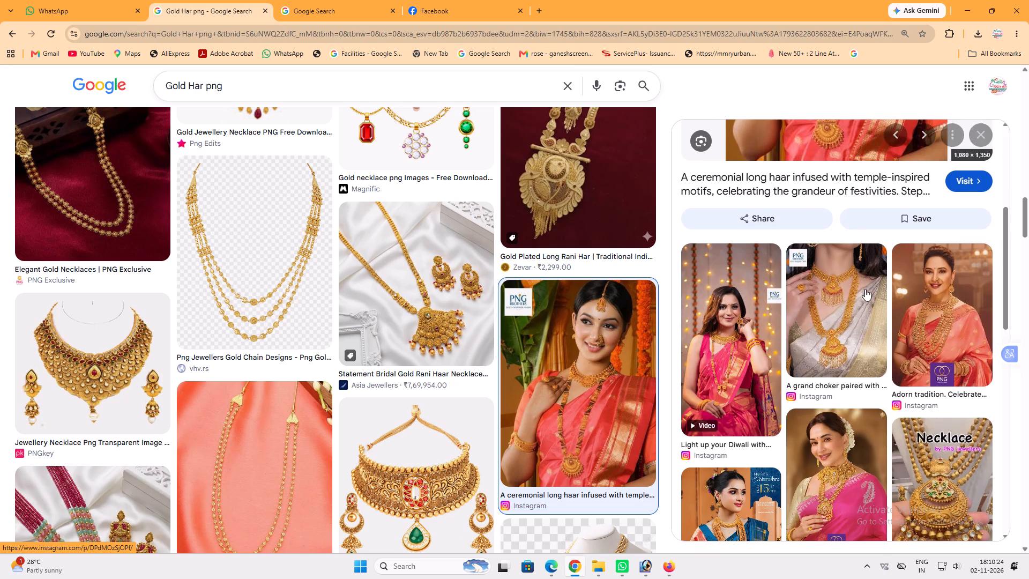
# Check the strip design in Photoshop, return to the browser, and examine more necklace and saree-model images among the results and related pictures.
pyautogui.click(646, 558)
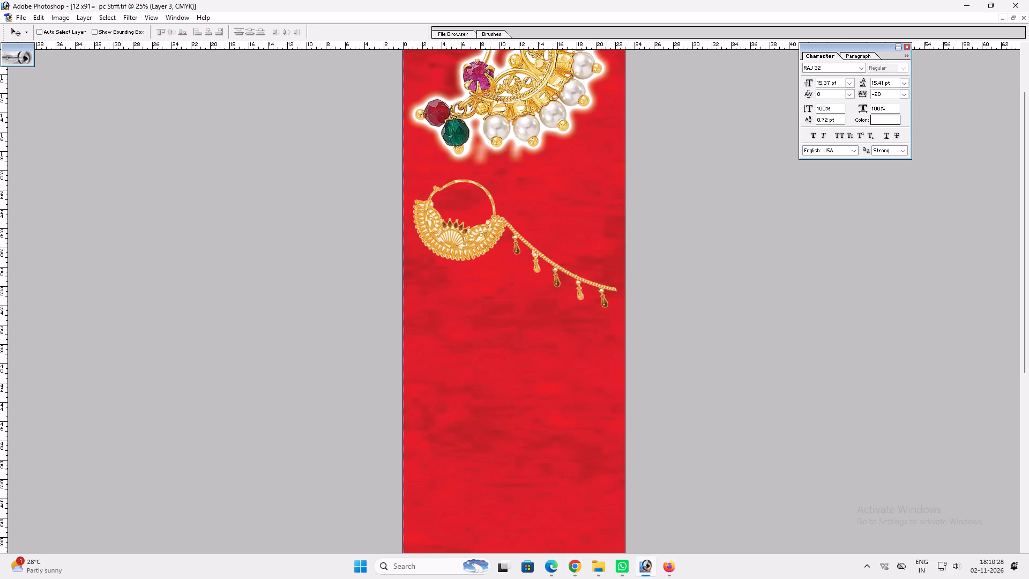
pyautogui.click(576, 554)
pyautogui.scroll(-3, 750, 427)
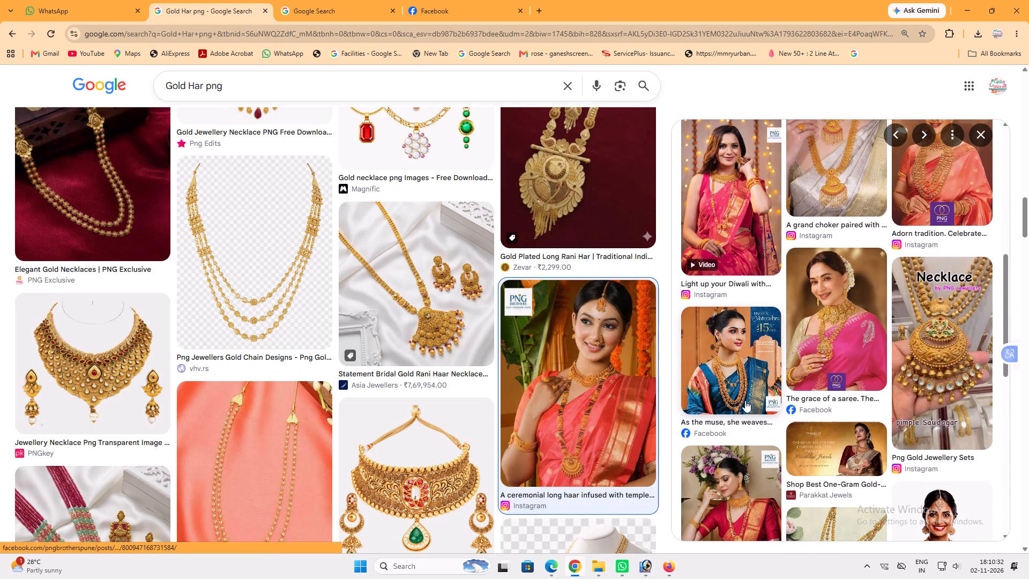
pyautogui.click(748, 377)
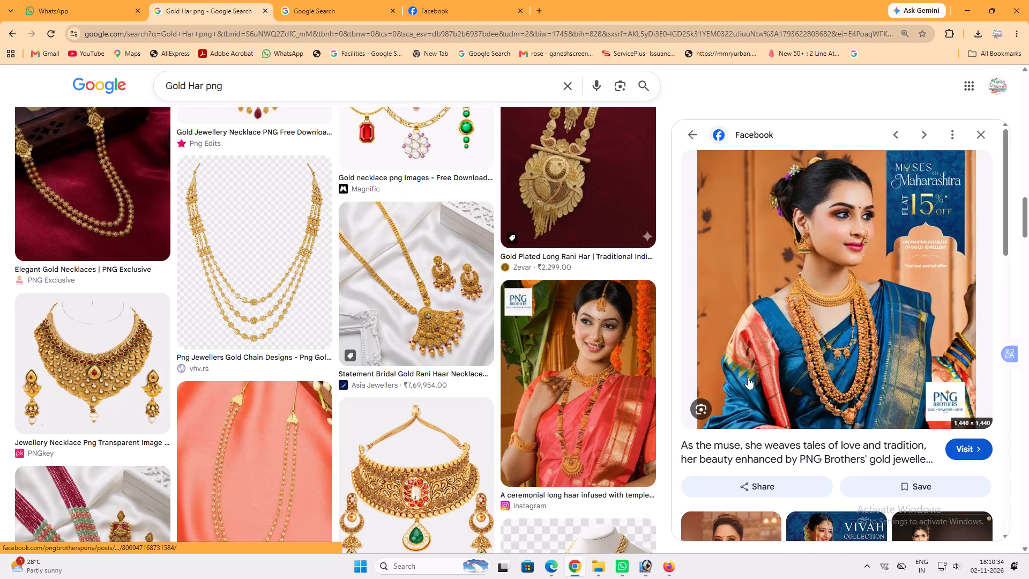
pyautogui.scroll(-5, 743, 377)
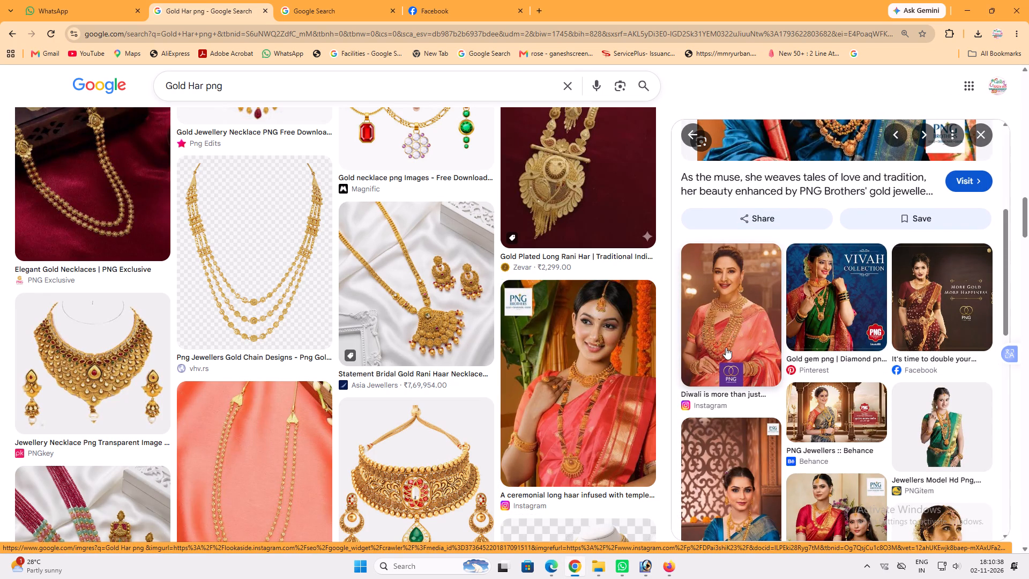
pyautogui.scroll(-6, 439, 365)
pyautogui.scroll(-1, 374, 355)
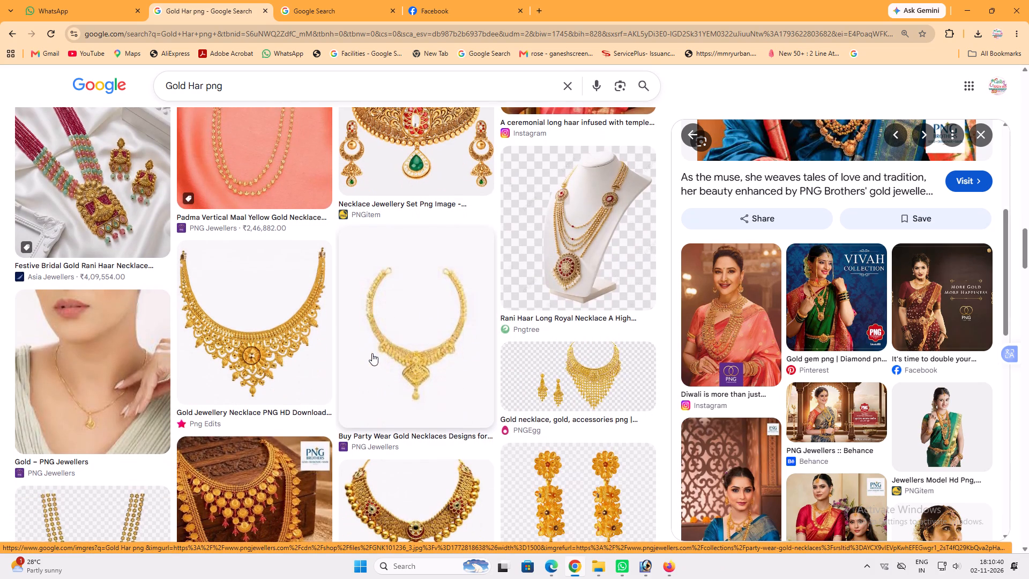
pyautogui.click(246, 359)
pyautogui.scroll(-6, 460, 367)
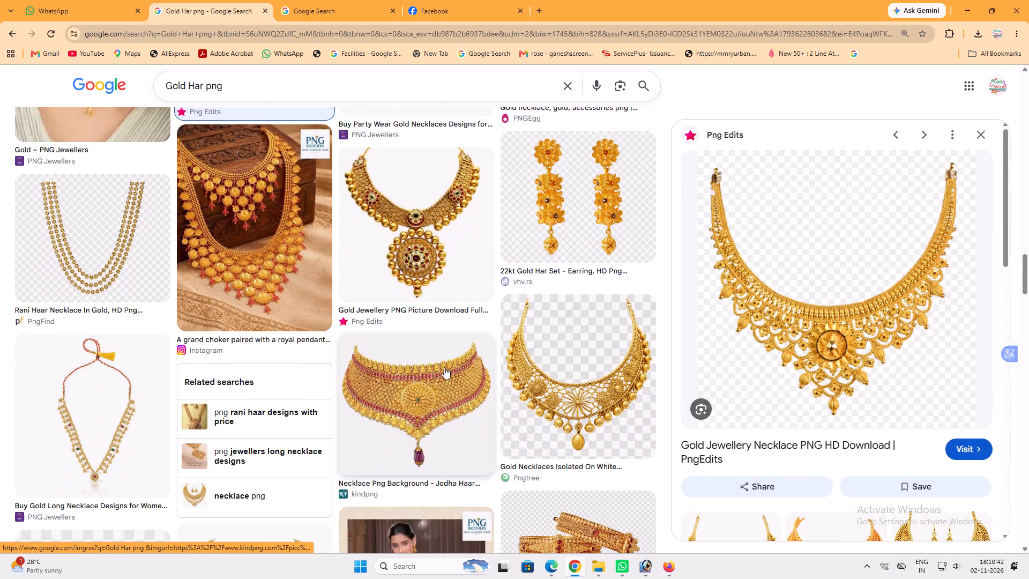
pyautogui.click(444, 368)
pyautogui.scroll(-2, 753, 291)
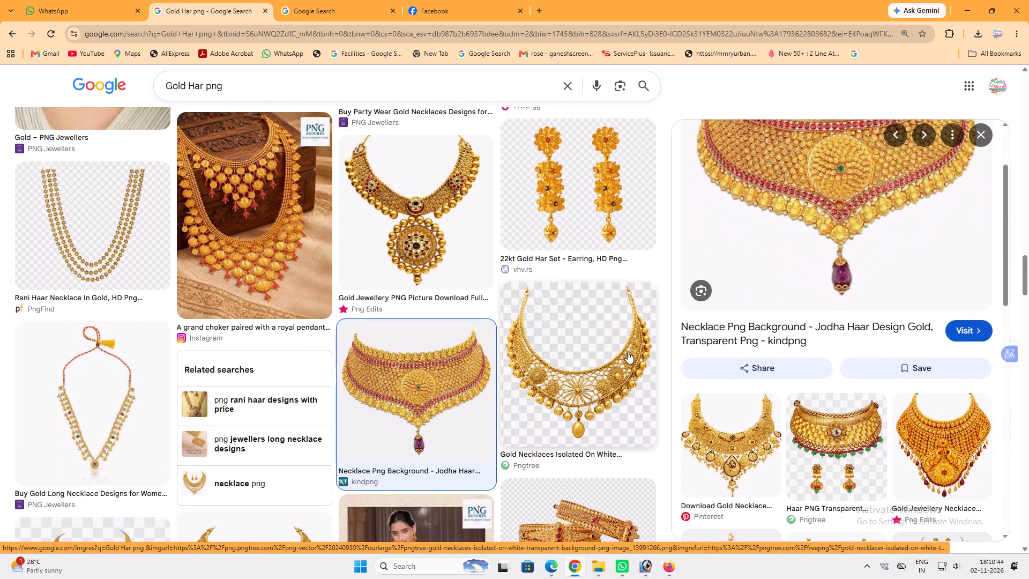
pyautogui.scroll(-5, 356, 295)
pyautogui.click(436, 331)
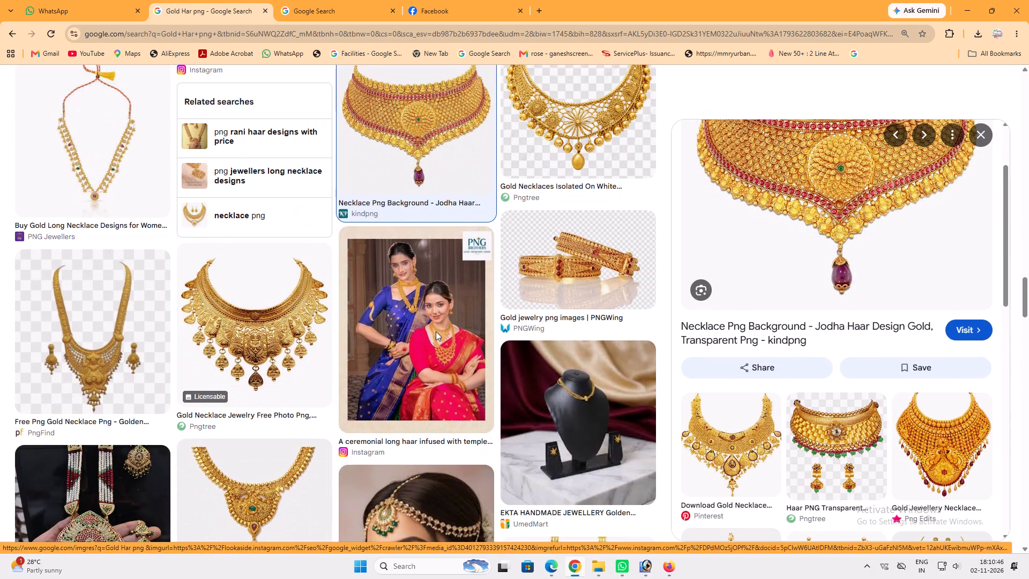
# Return to the "Gold Har png" results and re-examine the bridal and saree-model previews with their related pictures.
pyautogui.doubleClick(7, 35)
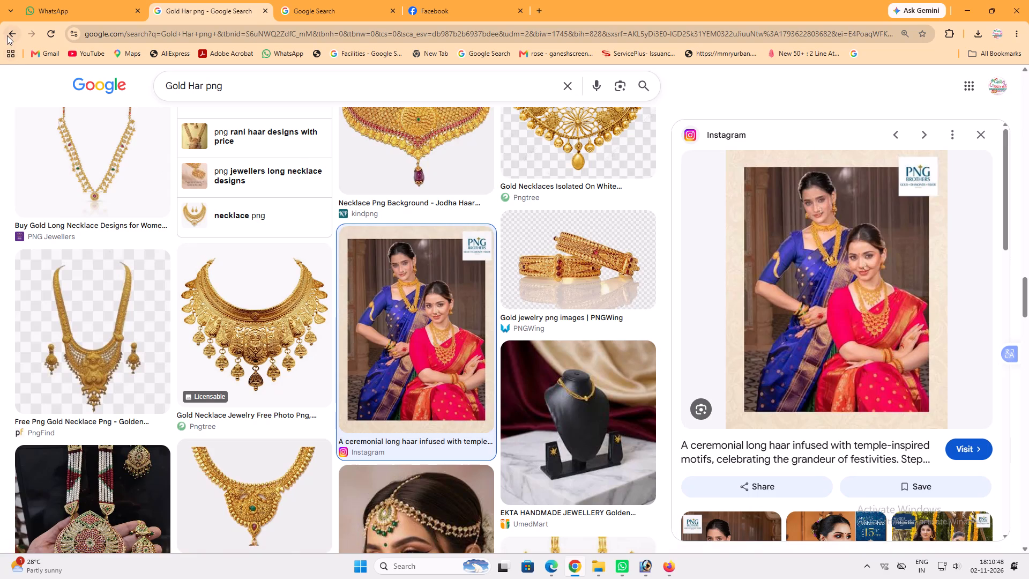
pyautogui.scroll(10, 439, 214)
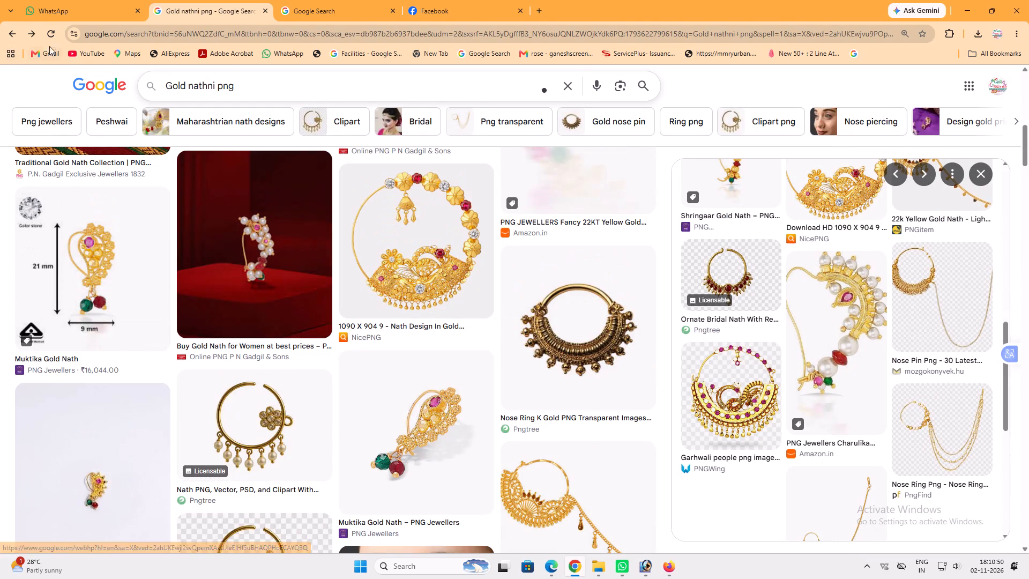
pyautogui.click(34, 33)
pyautogui.scroll(3, 501, 321)
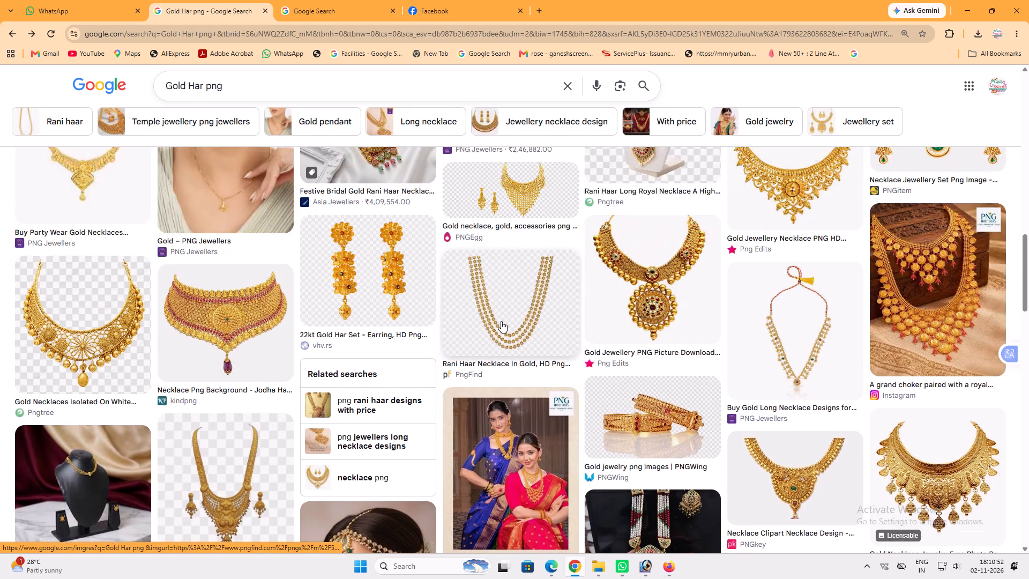
pyautogui.scroll(-4, 500, 321)
pyautogui.click(386, 349)
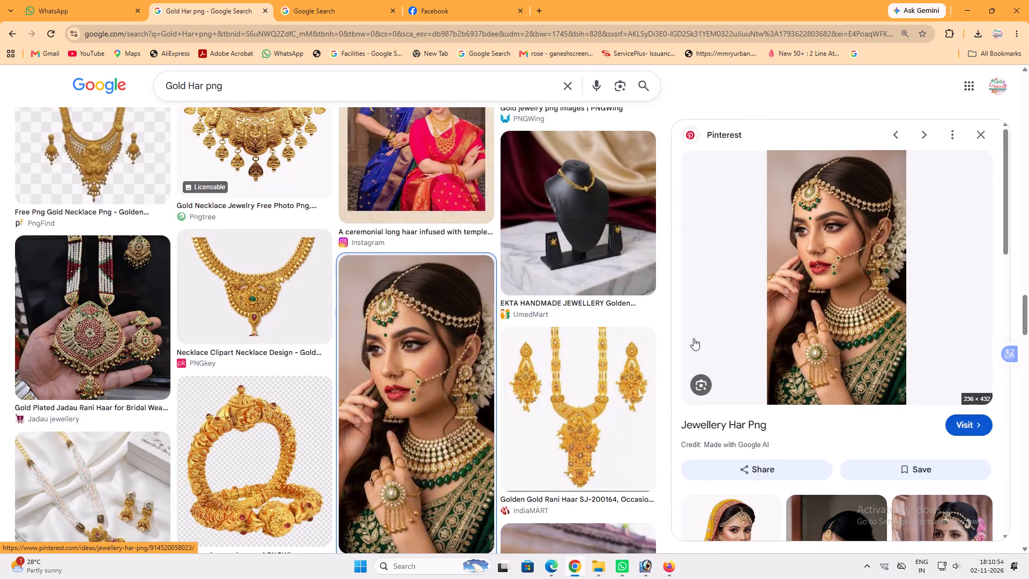
pyautogui.scroll(11, 646, 288)
pyautogui.scroll(10, 650, 289)
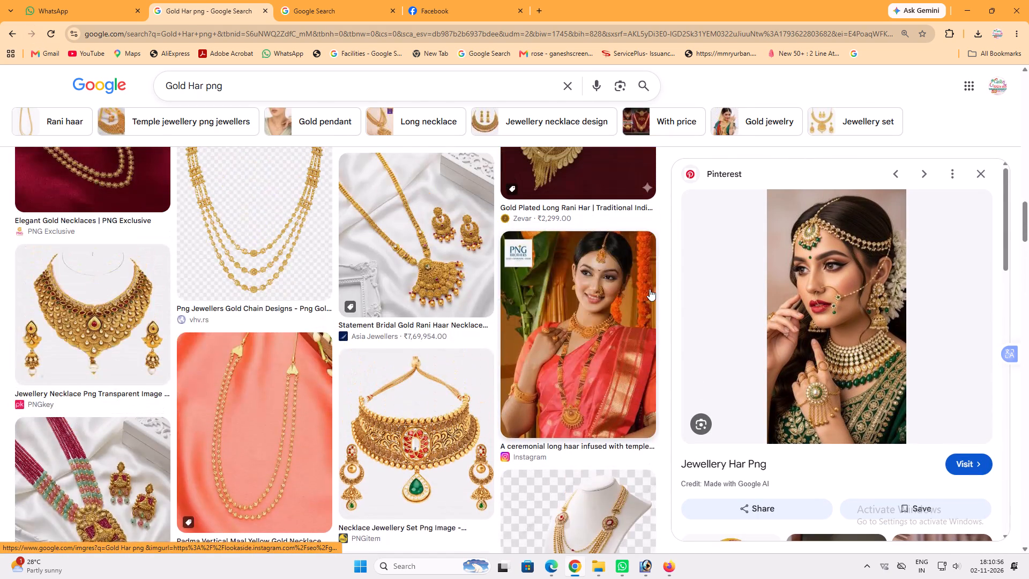
pyautogui.scroll(1, 650, 289)
pyautogui.click(613, 346)
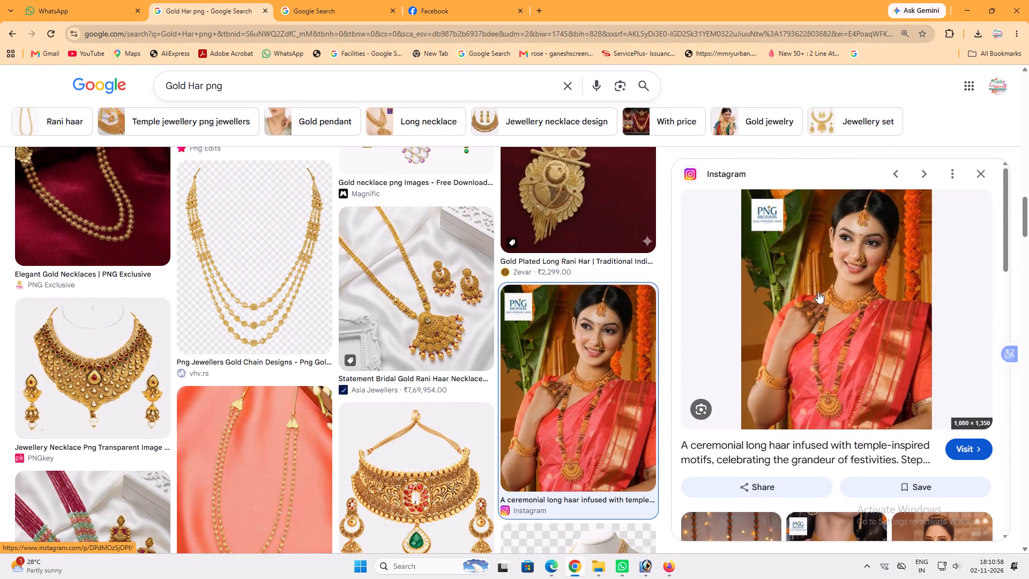
pyautogui.scroll(-4, 818, 292)
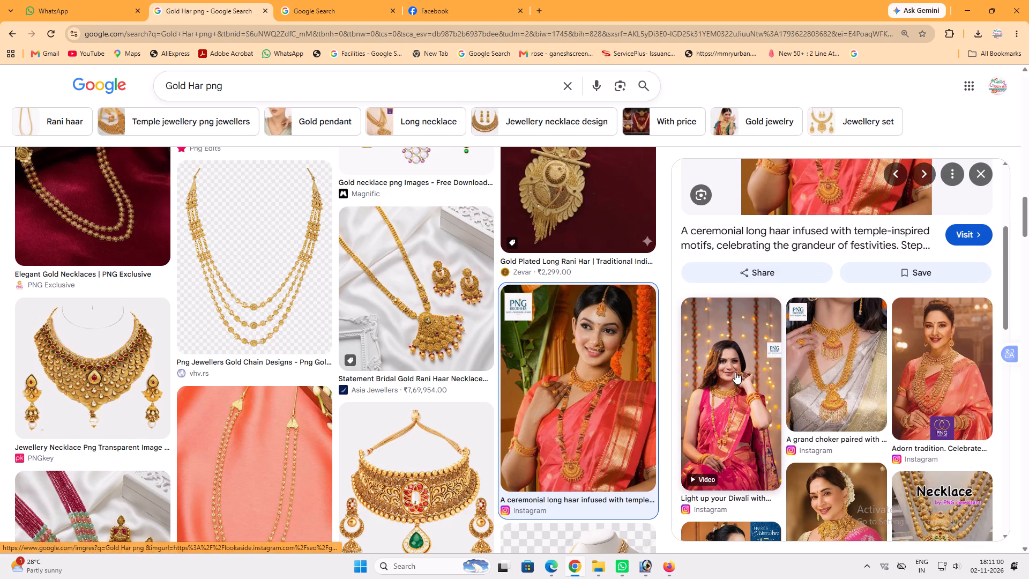
pyautogui.click(912, 344)
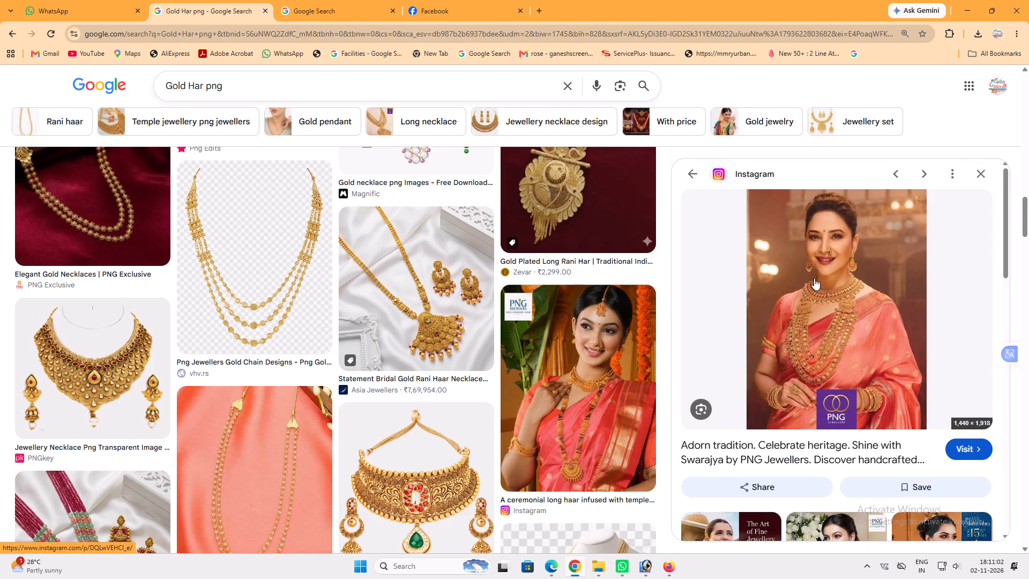
# Examine the pictures related to the coral-saree model, previewing the pink-saree and pale-green-saree models wearing gold jewellery.
pyautogui.scroll(-1, 813, 271)
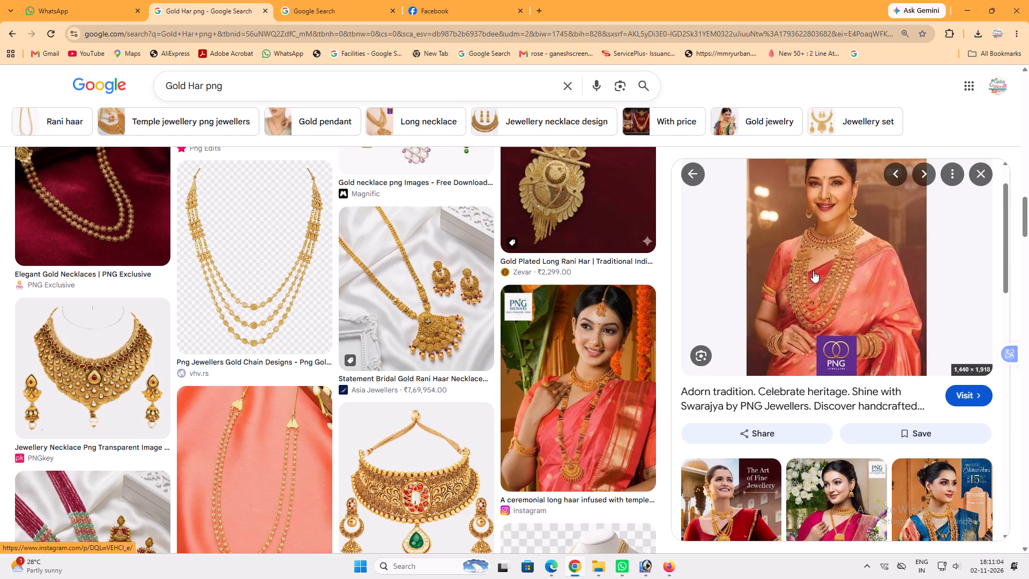
pyautogui.scroll(-1, 813, 271)
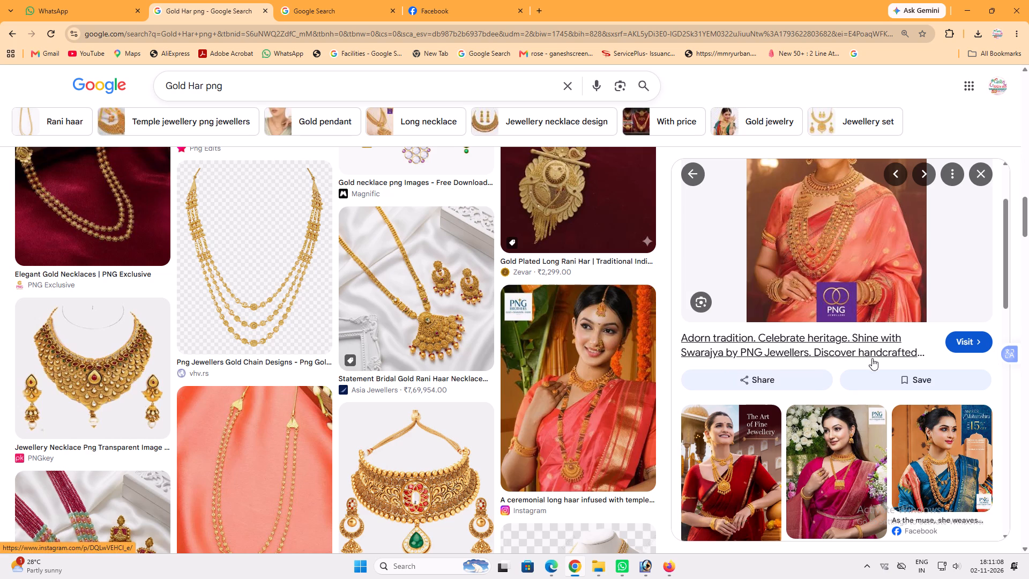
pyautogui.scroll(2, 839, 309)
pyautogui.scroll(-4, 838, 307)
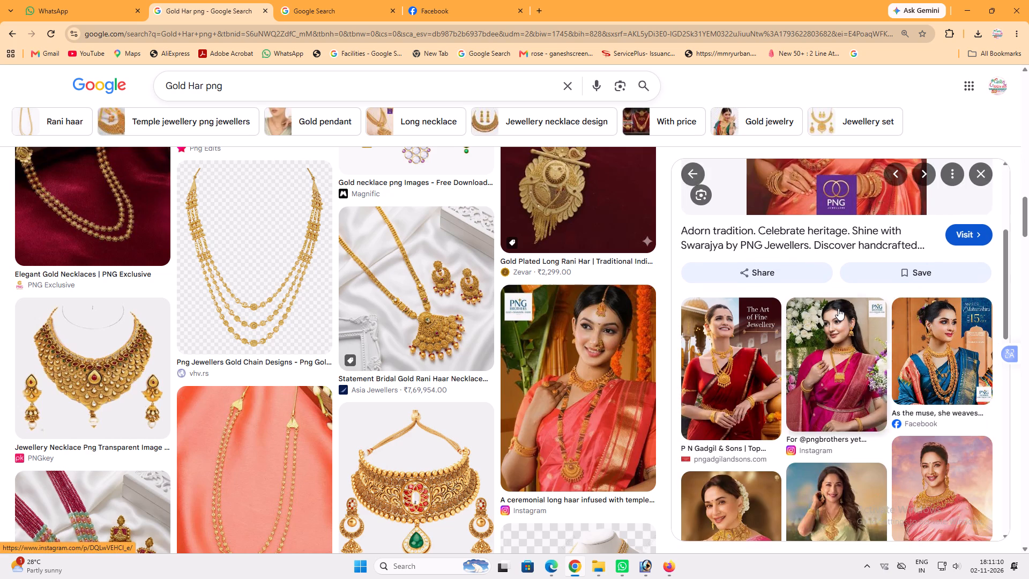
pyautogui.scroll(-2, 838, 308)
pyautogui.click(749, 414)
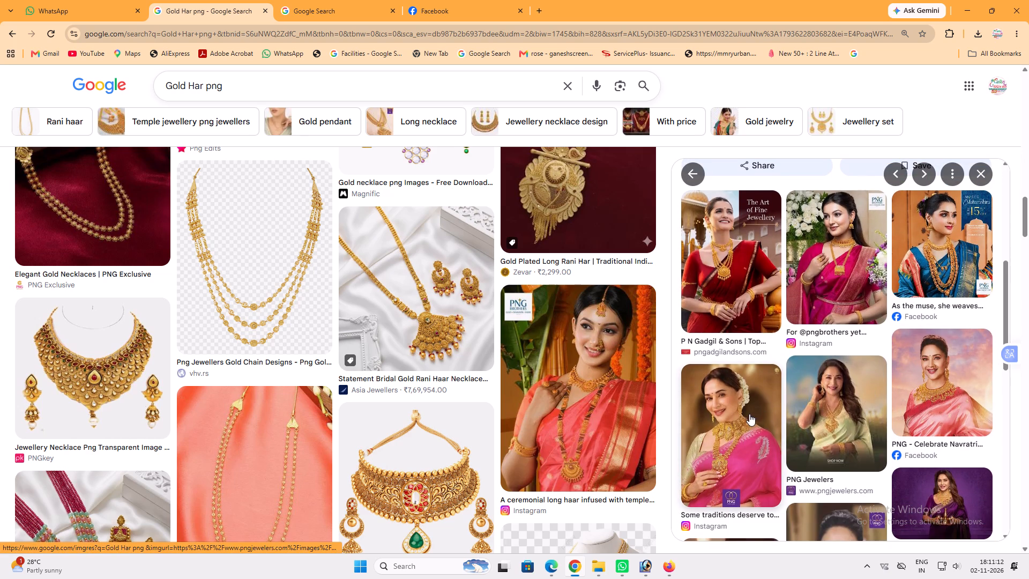
pyautogui.scroll(-2, 844, 300)
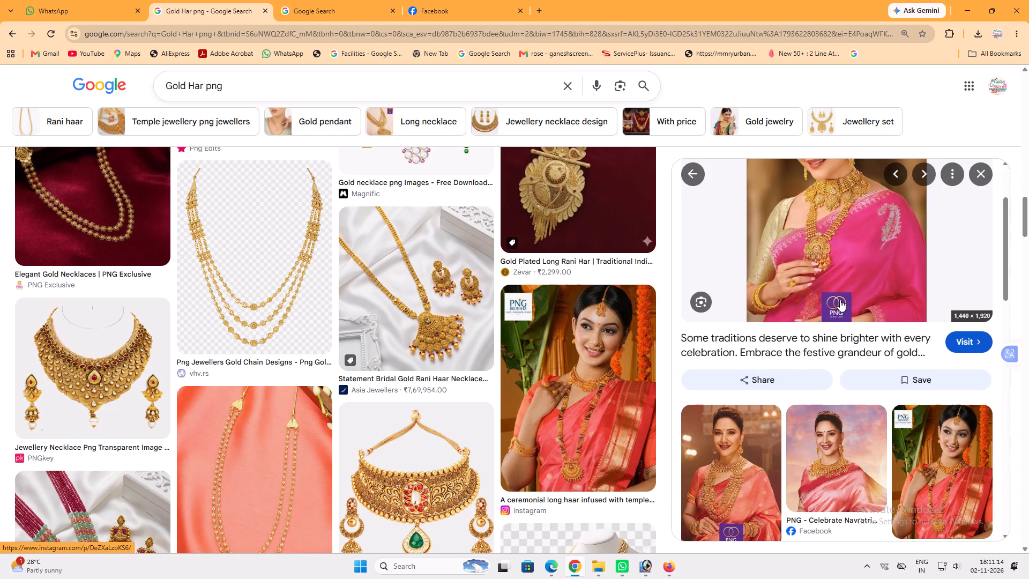
pyautogui.scroll(-4, 840, 300)
pyautogui.click(841, 365)
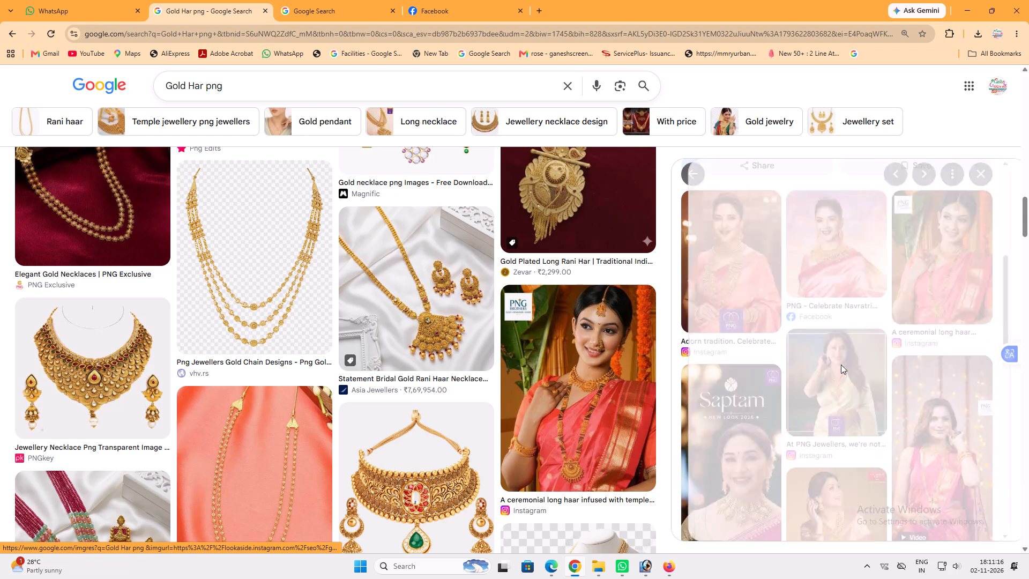
# Look further through the "Gold Har png" results for usable necklace and earring artwork.
pyautogui.scroll(-5, 470, 271)
pyautogui.scroll(-4, 324, 229)
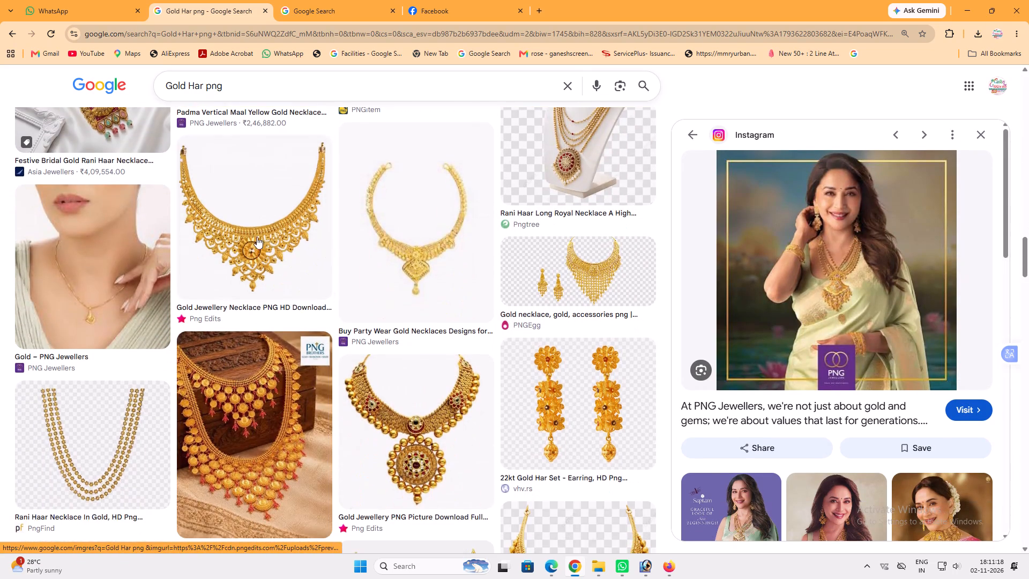
pyautogui.scroll(-8, 249, 238)
pyautogui.scroll(-4, 366, 236)
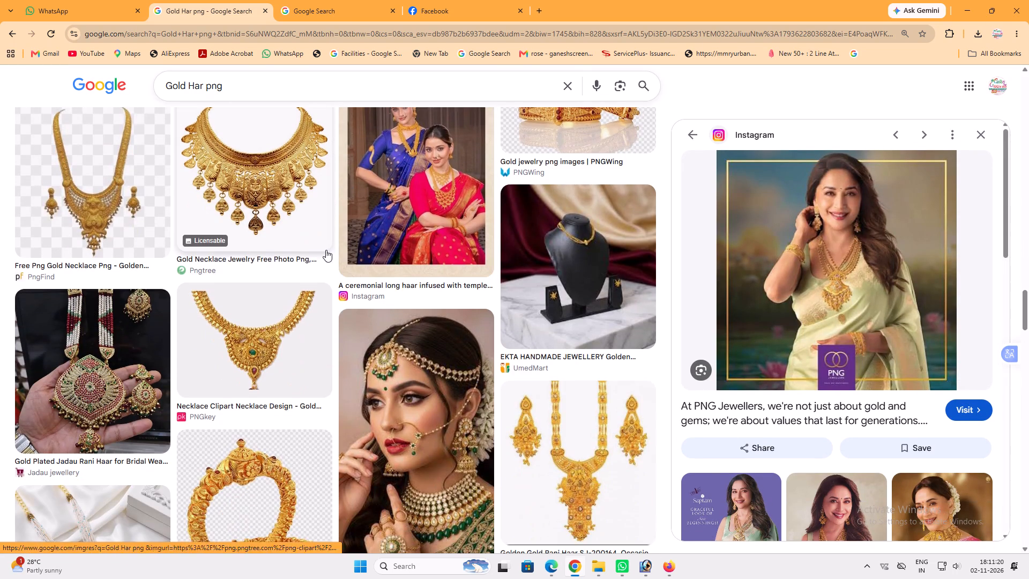
pyautogui.scroll(-3, 323, 250)
pyautogui.scroll(-6, 294, 283)
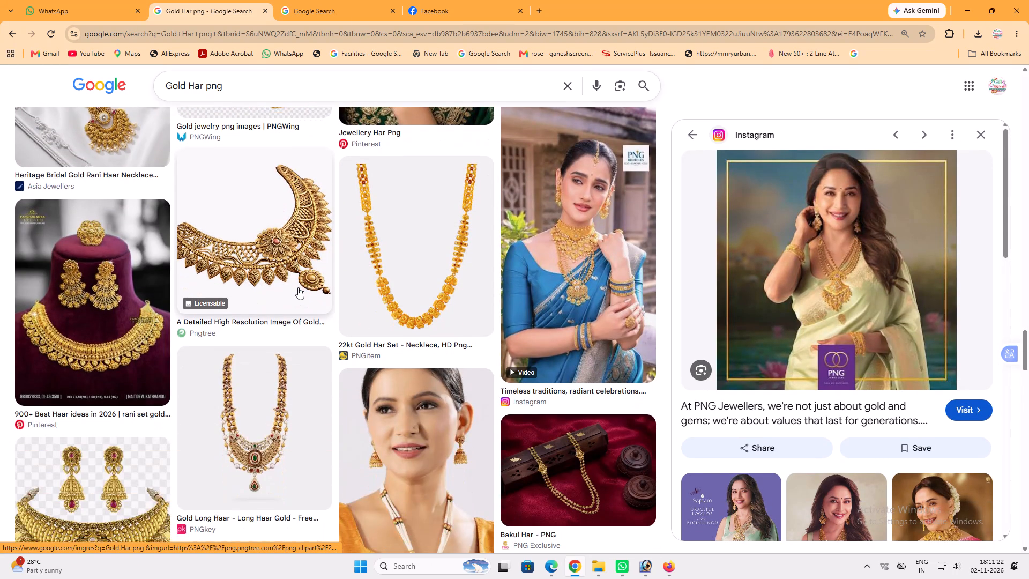
pyautogui.scroll(-5, 297, 285)
# Find the PNGWing round gold earrings with star centres via the related earring images, and paste a copy into the red strip design in Photoshop.
pyautogui.click(275, 302)
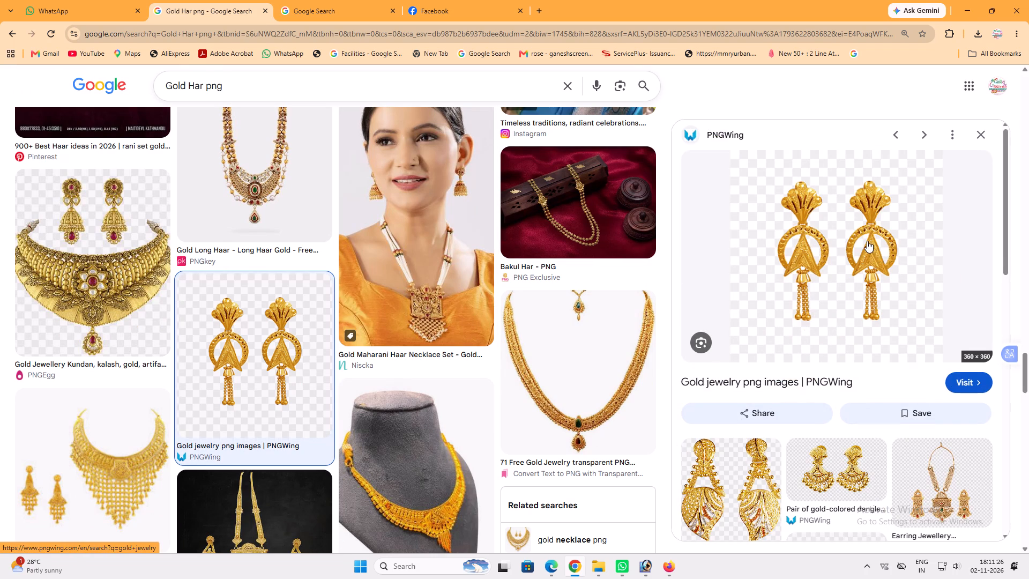
pyautogui.scroll(-5, 867, 241)
pyautogui.scroll(-2, 752, 298)
pyautogui.scroll(-4, 617, 280)
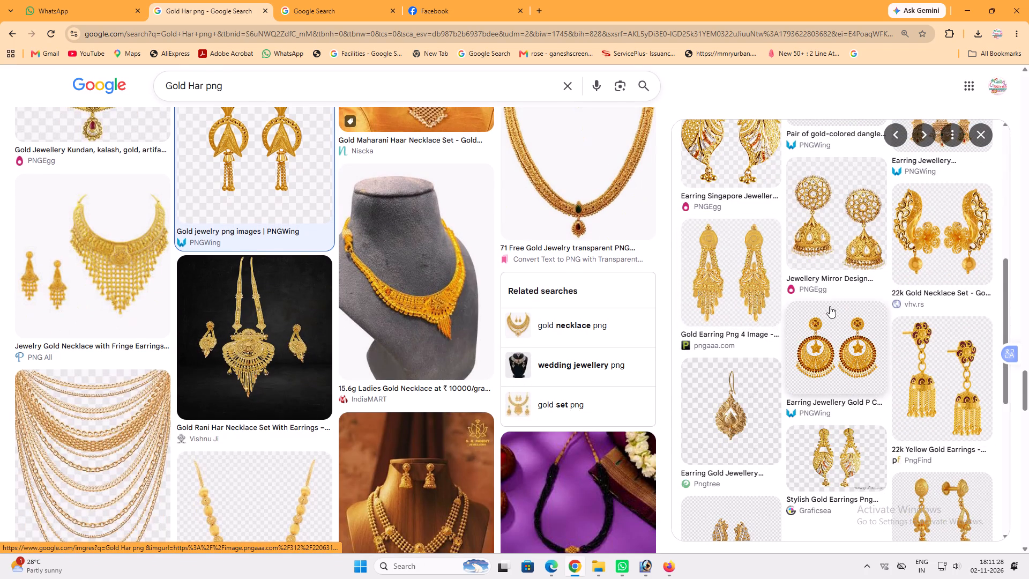
pyautogui.click(830, 307)
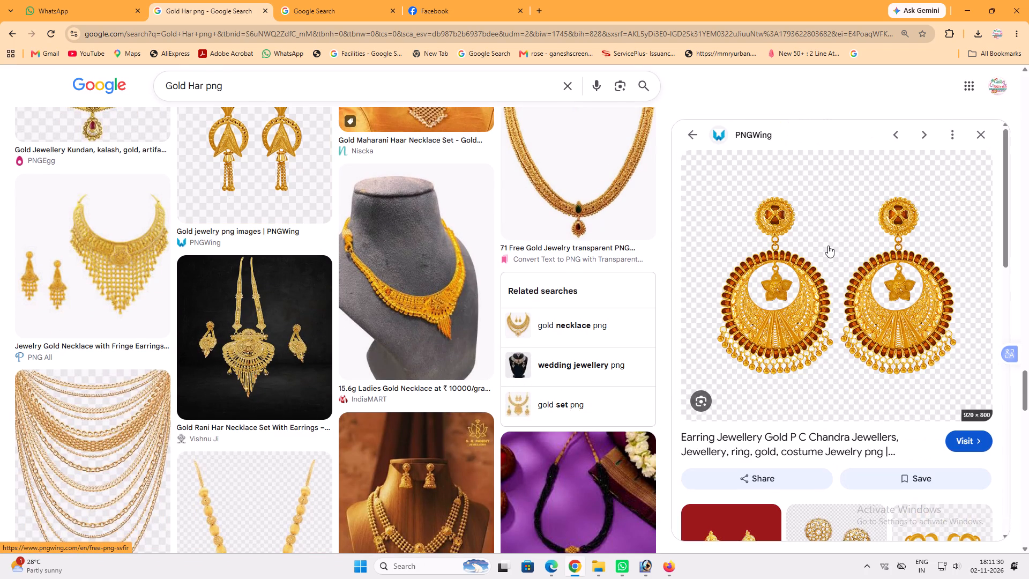
pyautogui.moveTo(804, 227); pyautogui.dragTo(804, 221, button='right')
pyautogui.click(853, 383)
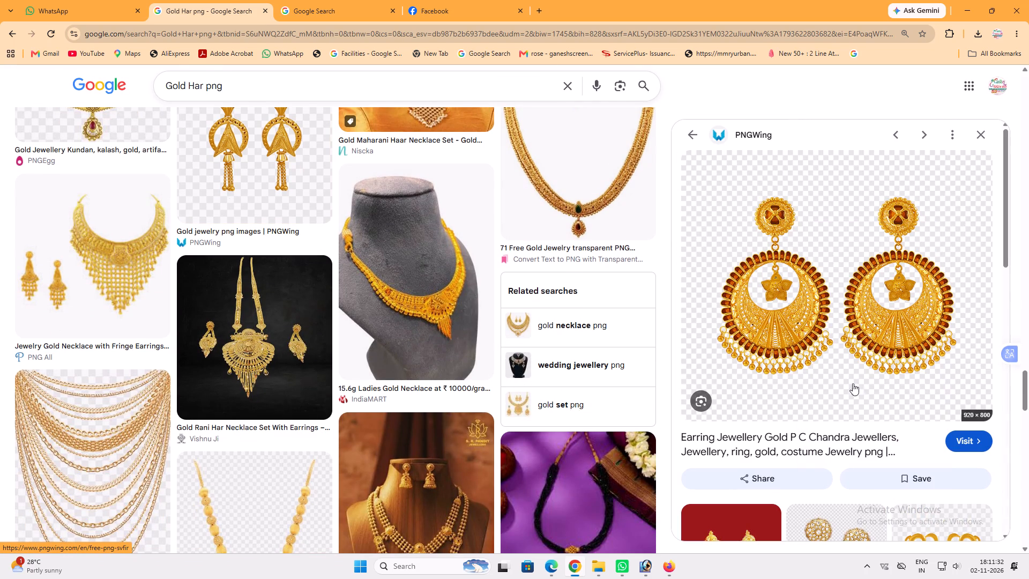
pyautogui.moveTo(602, 477); pyautogui.dragTo(641, 557)
pyautogui.click(646, 565)
pyautogui.hotkey('ctrl', 'v')
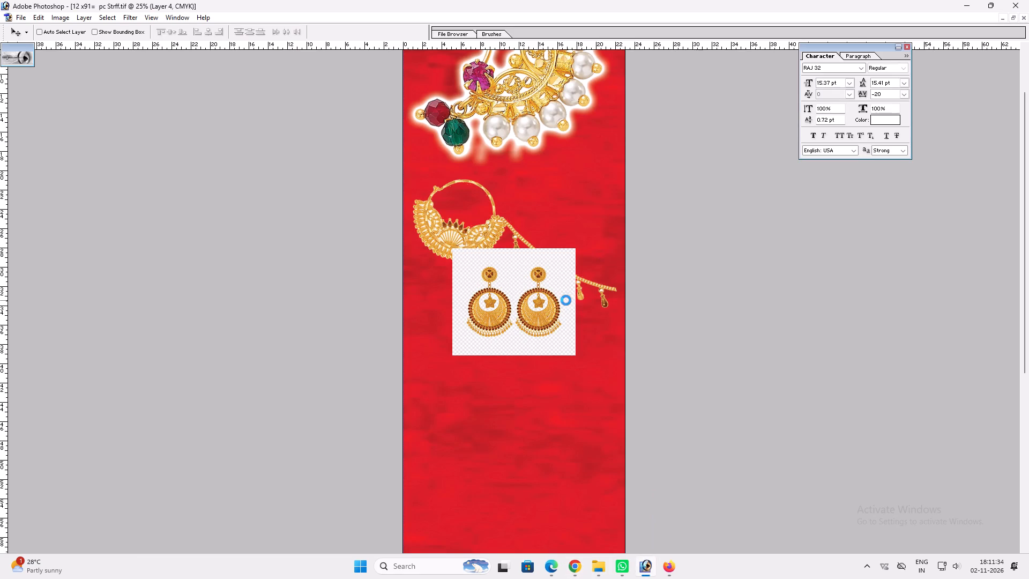
# Paste the gold earring pair into the red strip in Photoshop and delete its white checkered background using the Magic Wand at tolerance 40.
pyautogui.hotkey('ctrl', 'v')
pyautogui.hotkey('ctrl', 'z')
pyautogui.press('w')
pyautogui.click(559, 295)
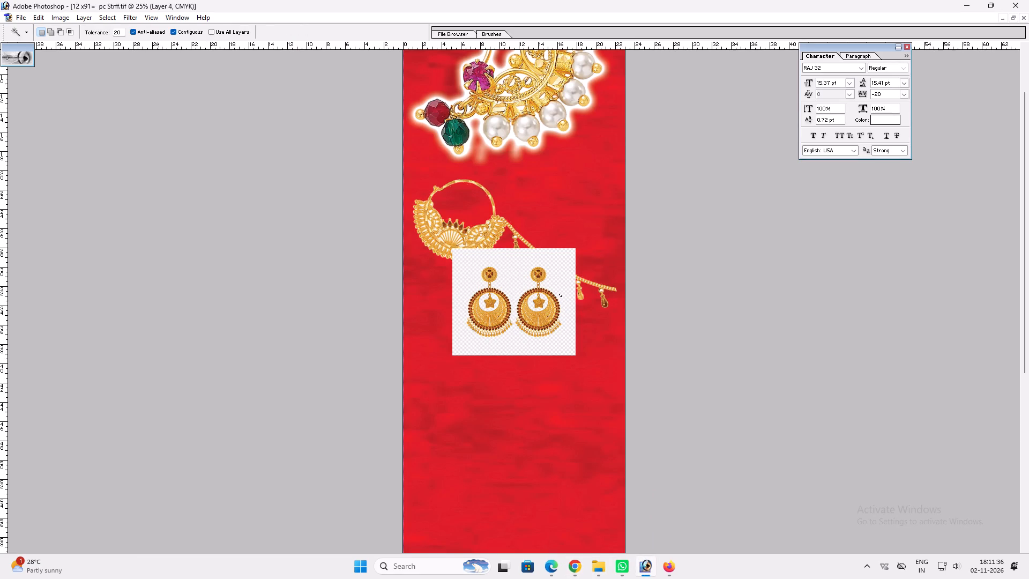
pyautogui.moveTo(121, 29); pyautogui.dragTo(0, 23)
pyautogui.write('40')
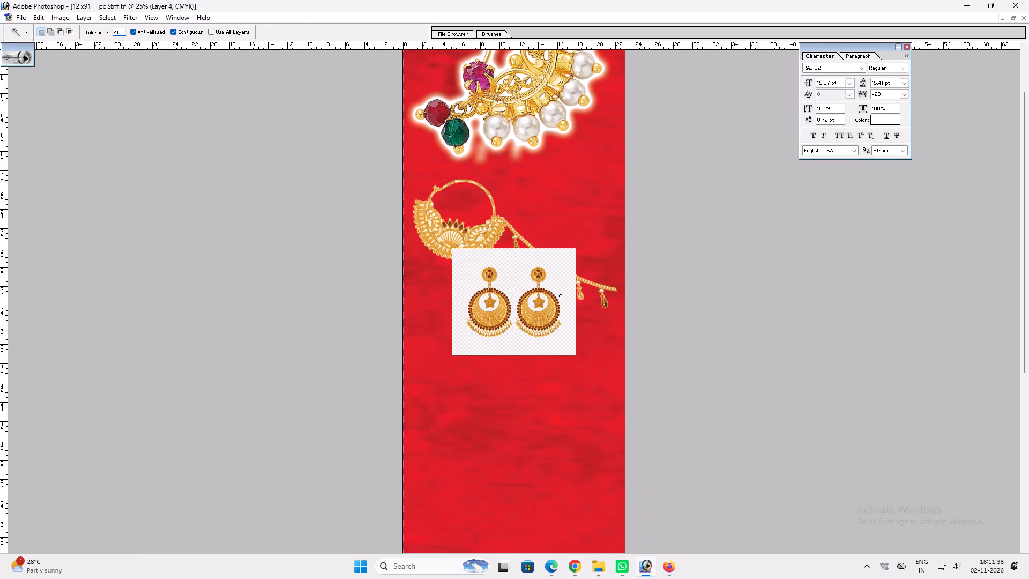
pyautogui.click(472, 284)
pyautogui.press('Delete')
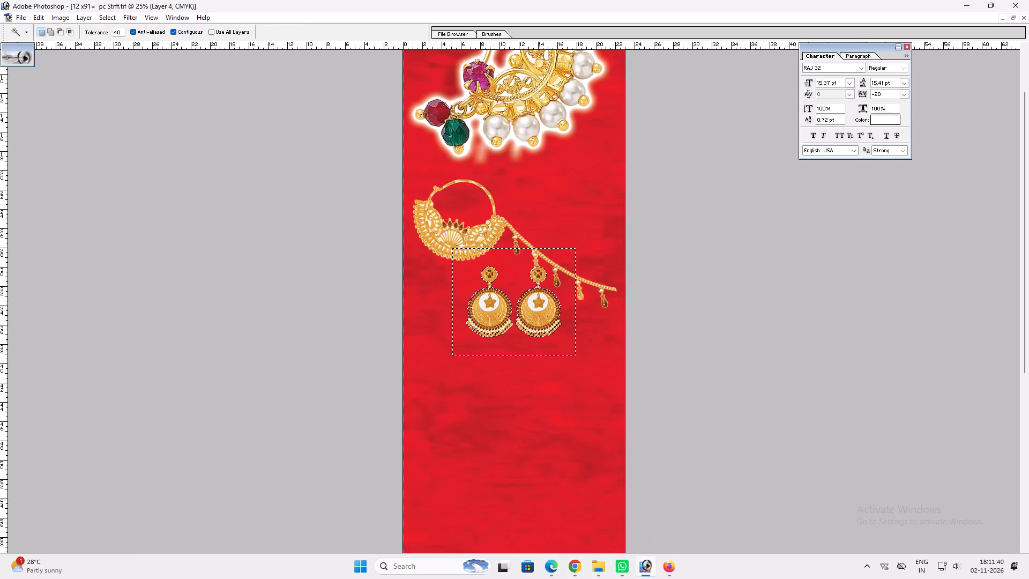
# Remove the white areas around the stars inside both earrings, and clear the selection.
pyautogui.click(537, 307)
pyautogui.click(527, 305)
pyautogui.click(533, 303)
pyautogui.press('Delete')
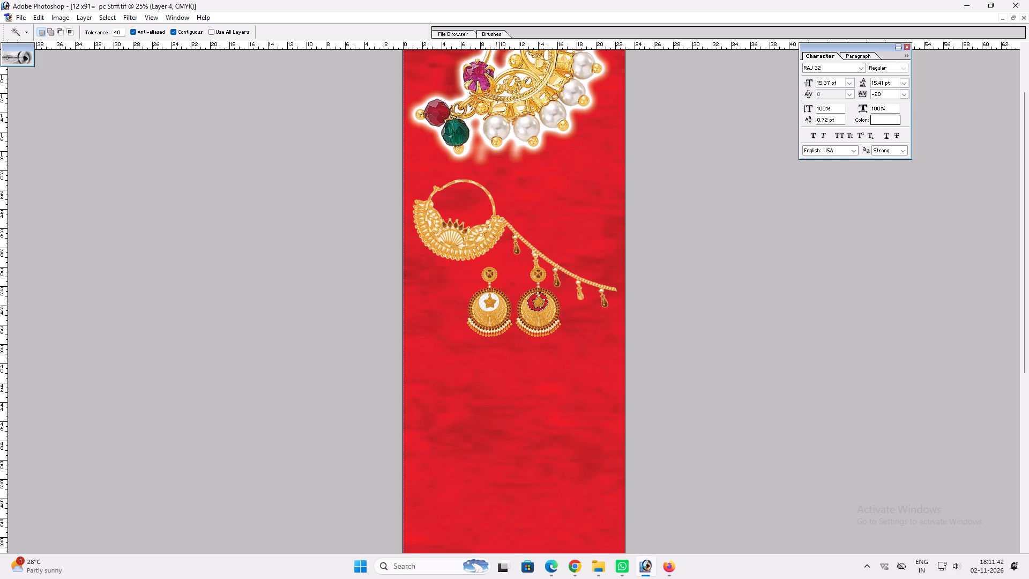
pyautogui.click(495, 306)
pyautogui.press('Delete')
pyautogui.hotkey('ctrl', 'd')
# Enlarge the earring pair to nearly the full width of the strip and place it just below the chained nath.
pyautogui.press('space')
pyautogui.moveTo(475, 290); pyautogui.dragTo(488, 293, button='right')
pyautogui.click(495, 296)
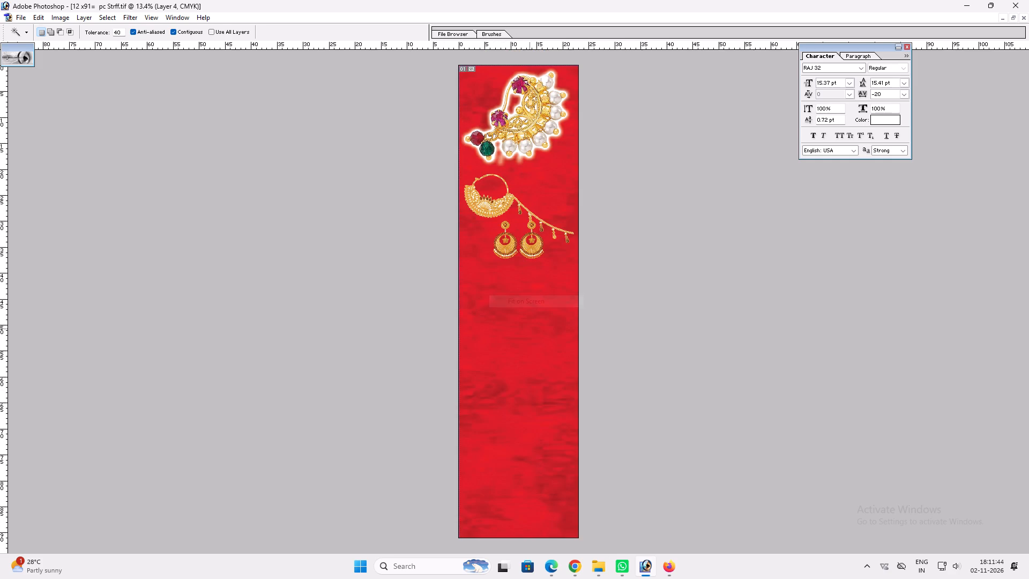
pyautogui.hotkey('ctrl', 't')
pyautogui.keyDown('alt'); pyautogui.keyDown('shift'); pyautogui.moveTo(545, 258); pyautogui.dragTo(575, 279); pyautogui.keyUp('shift'); pyautogui.keyUp('alt')
pyautogui.hotkey('shift', 'Return')
pyautogui.press('v')
pyautogui.moveTo(532, 269); pyautogui.dragTo(535, 309)
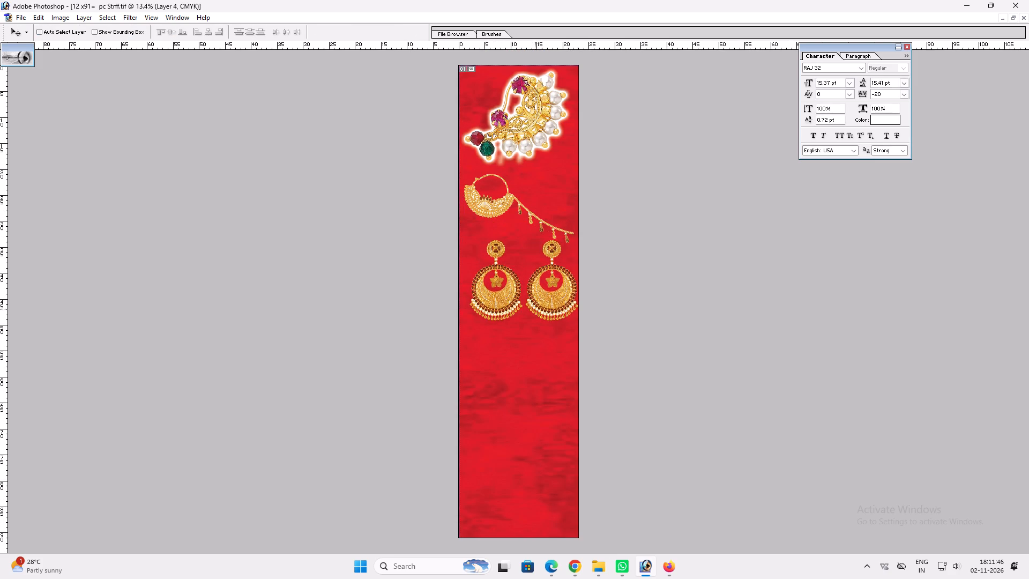
pyautogui.moveTo(535, 309); pyautogui.dragTo(533, 317)
# Narrow the earring pair to 95.1% width and stretch its height slightly upward.
pyautogui.hotkey('ctrl', 't')
pyautogui.keyDown('shift'); pyautogui.click(572, 272); pyautogui.keyUp('shift')
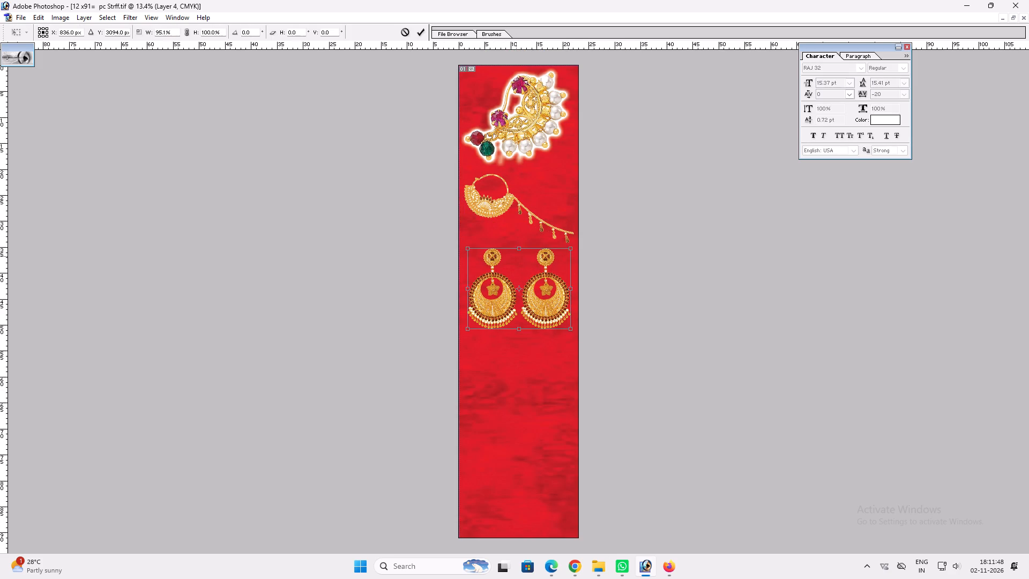
pyautogui.press('v')
pyautogui.hotkey('ctrl', 'Return')
pyautogui.hotkey('ctrl', 't')
pyautogui.keyDown('shift'); pyautogui.moveTo(533, 249); pyautogui.dragTo(539, 246); pyautogui.keyUp('shift')
pyautogui.hotkey('shift', 'Return')
pyautogui.press('v')
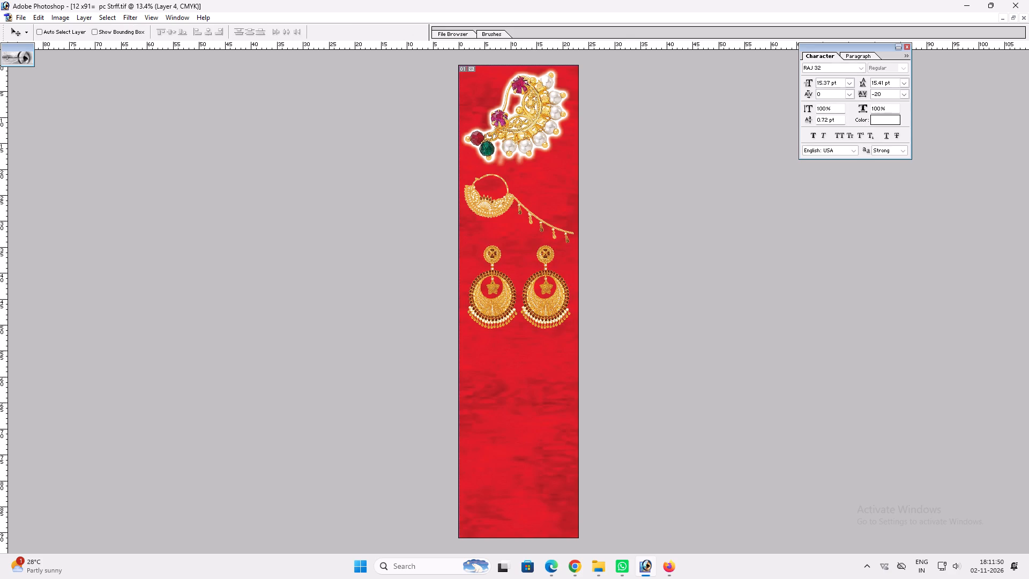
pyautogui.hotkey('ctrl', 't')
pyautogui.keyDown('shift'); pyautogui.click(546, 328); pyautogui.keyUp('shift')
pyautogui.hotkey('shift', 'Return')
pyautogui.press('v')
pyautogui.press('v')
# Switch to Chrome and look through the Gold Har png image results for another jewellery picture for the strip.
pyautogui.click(579, 561)
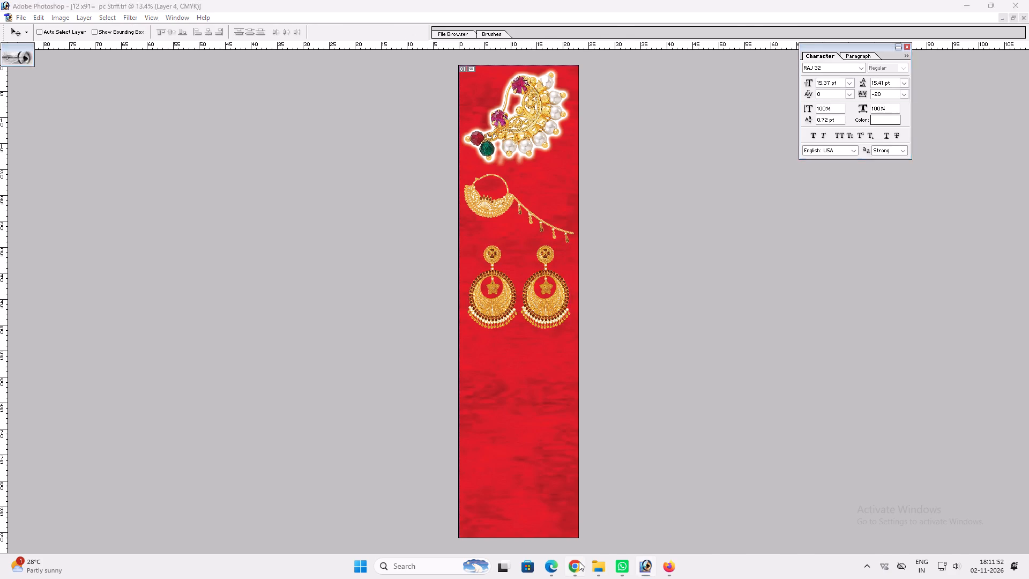
pyautogui.scroll(-11, 818, 279)
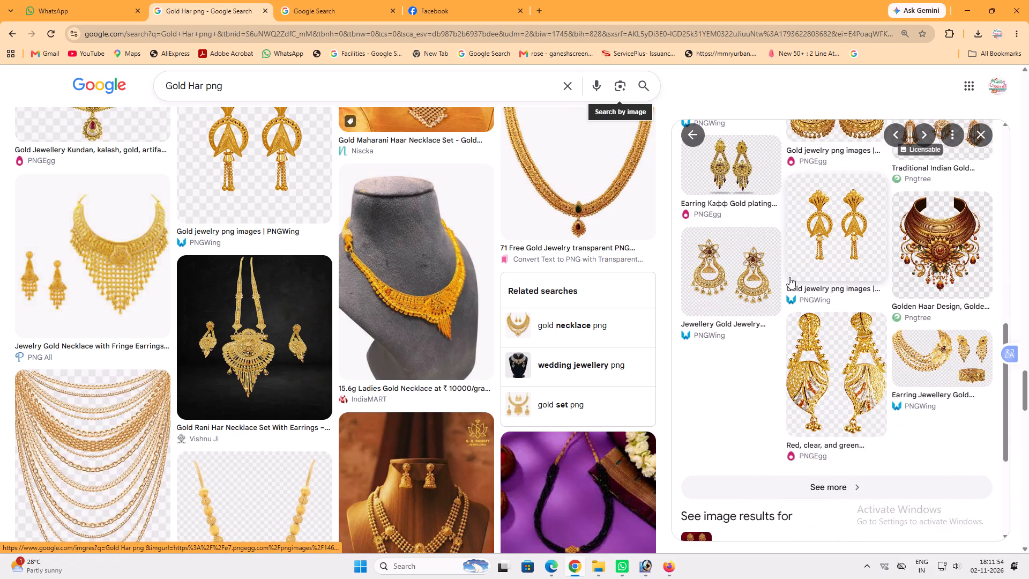
pyautogui.scroll(-3, 789, 277)
pyautogui.scroll(-6, 522, 239)
pyautogui.scroll(-2, 478, 265)
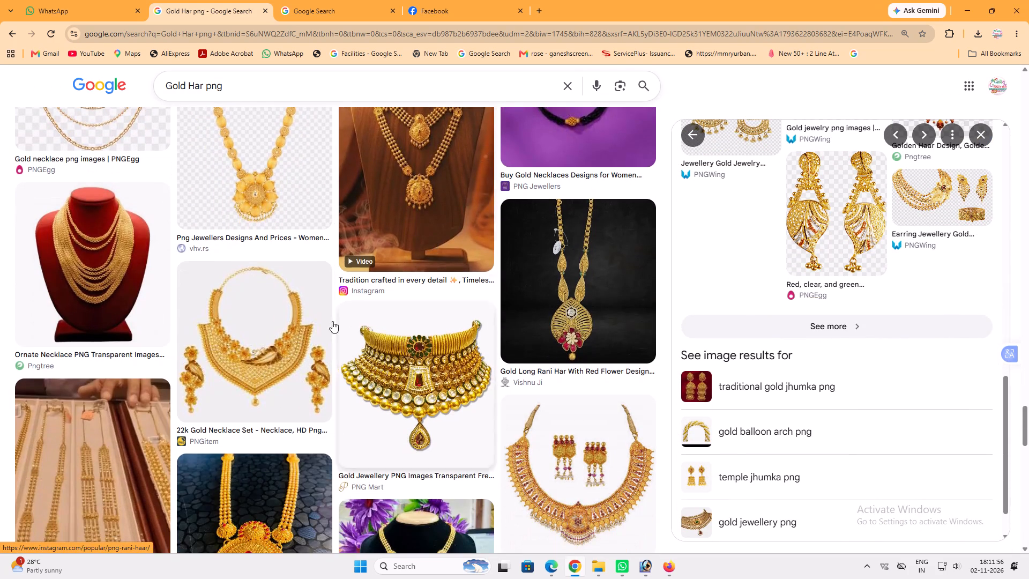
# Examine the Pngtree gold necklaces shown on red display busts, going through previews of their related images.
pyautogui.click(128, 273)
pyautogui.scroll(-2, 772, 268)
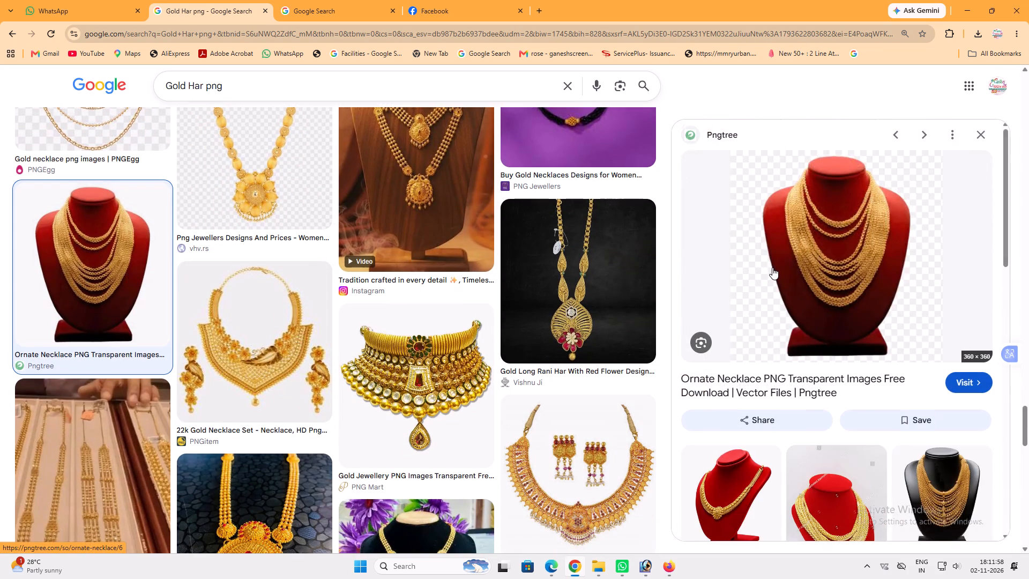
pyautogui.scroll(-1, 772, 268)
pyautogui.click(728, 342)
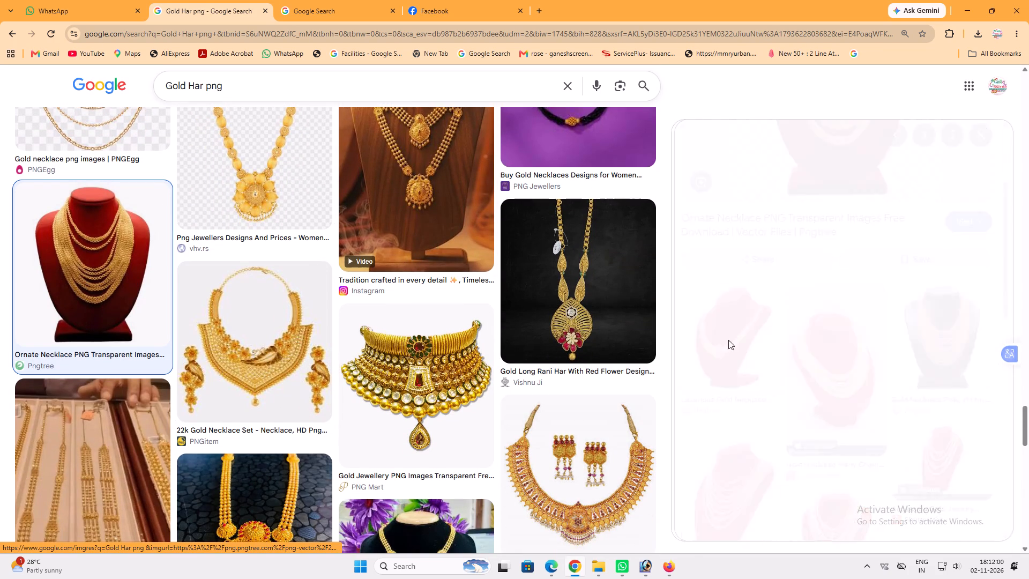
pyautogui.scroll(-1, 795, 277)
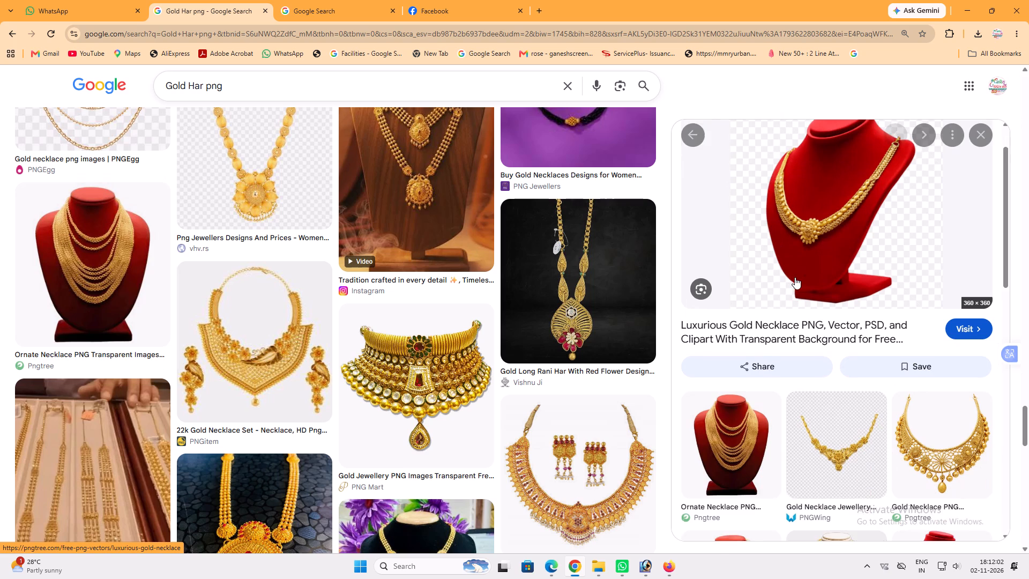
pyautogui.scroll(-3, 796, 277)
pyautogui.scroll(-2, 794, 320)
pyautogui.click(754, 309)
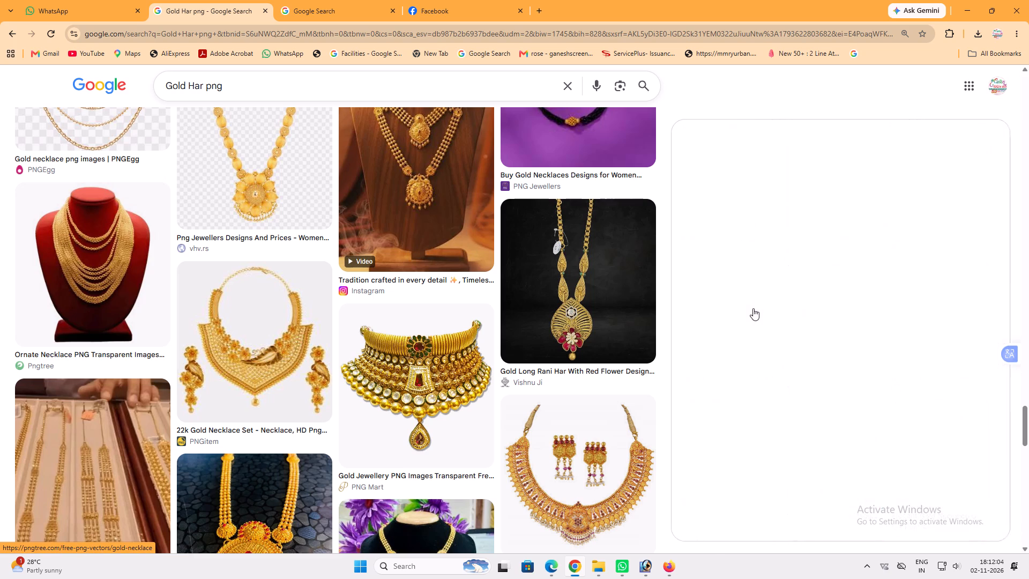
pyautogui.scroll(-4, 807, 264)
pyautogui.click(735, 249)
pyautogui.scroll(-3, 830, 251)
pyautogui.click(952, 353)
pyautogui.scroll(-3, 874, 261)
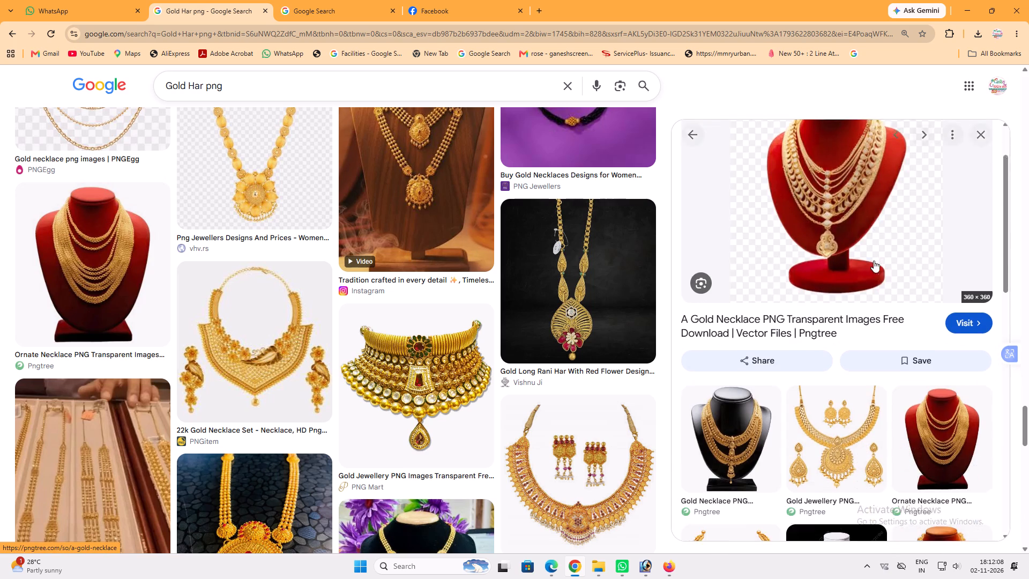
pyautogui.scroll(-3, 881, 263)
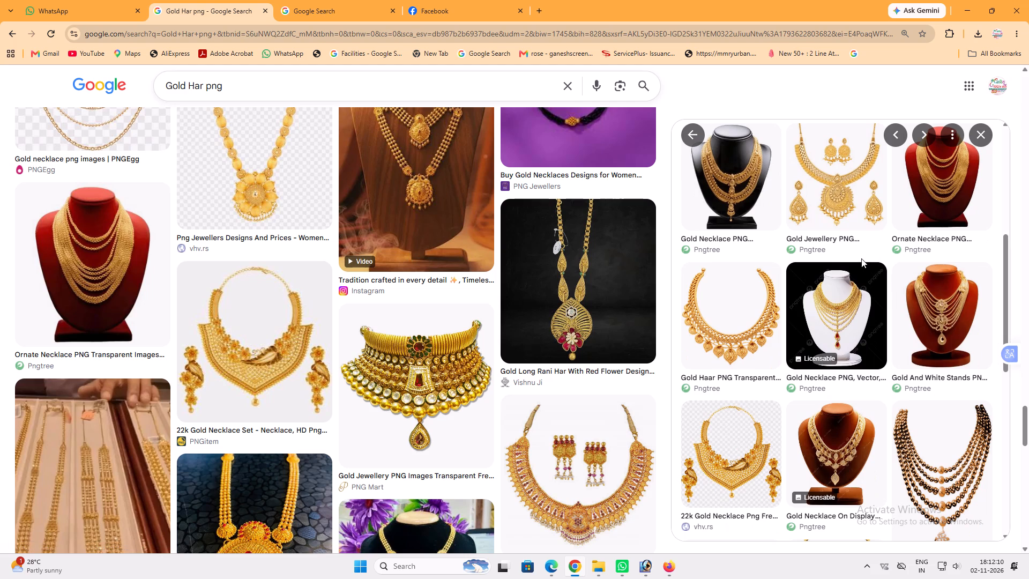
# Look further down the Gold Har png results and preview the PNGkey Gold Long Haar necklace.
pyautogui.scroll(-9, 525, 308)
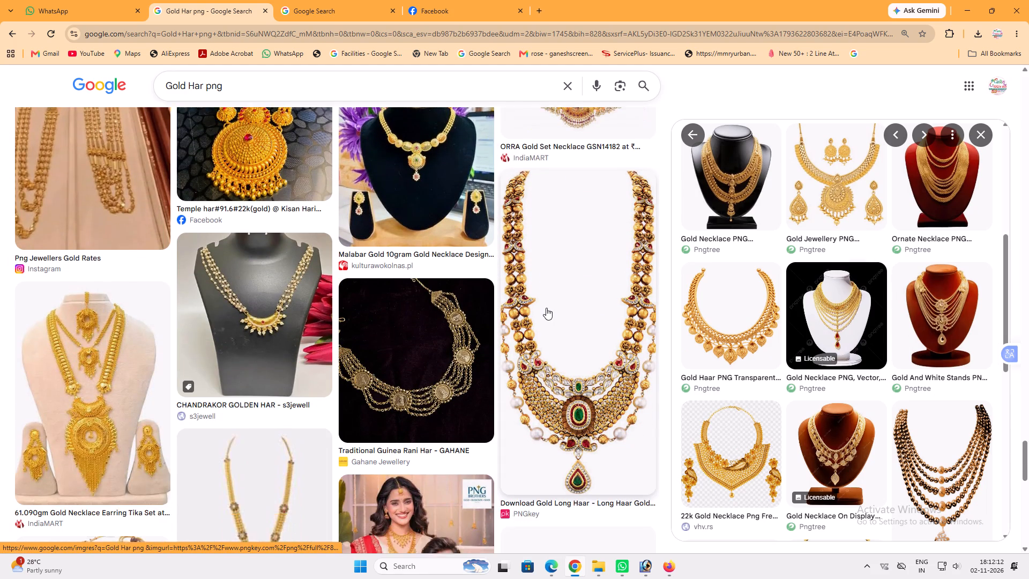
pyautogui.click(548, 301)
pyautogui.scroll(-3, 340, 306)
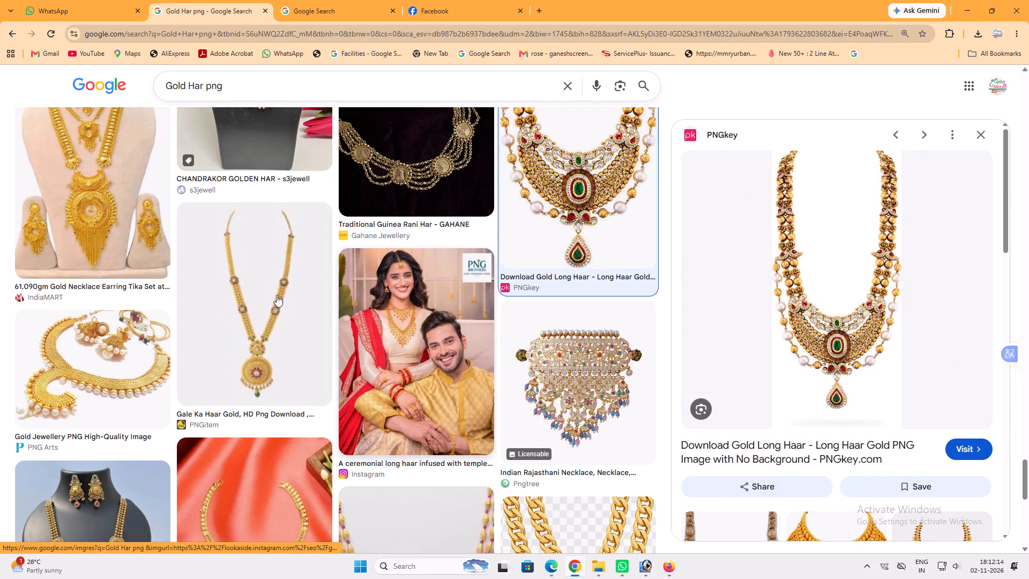
# Preview the PNGitem Gale Ka Haar Gold necklace, compare it with other results, and open its full set of related images.
pyautogui.click(277, 295)
pyautogui.scroll(-5, 747, 264)
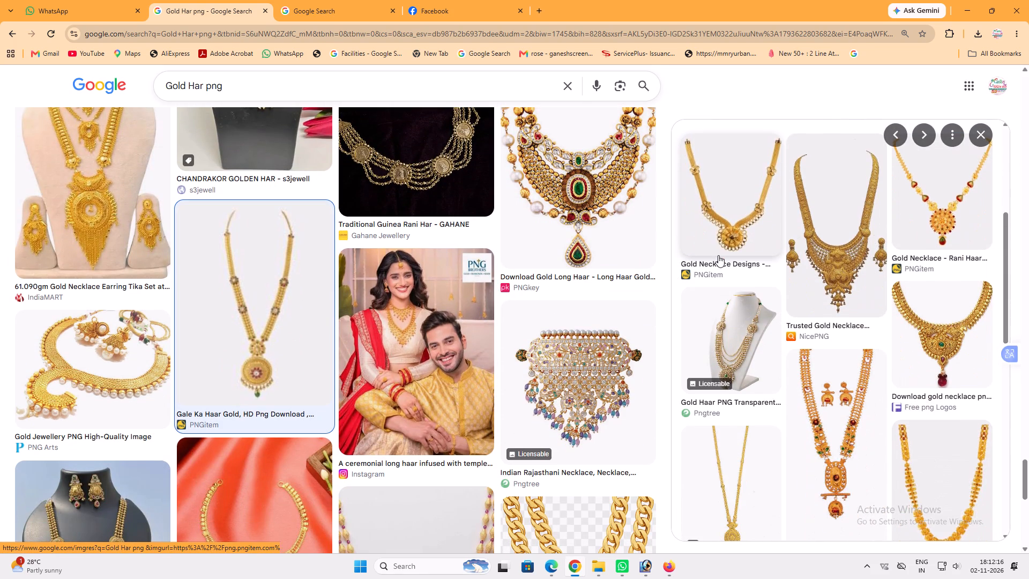
pyautogui.scroll(-2, 718, 255)
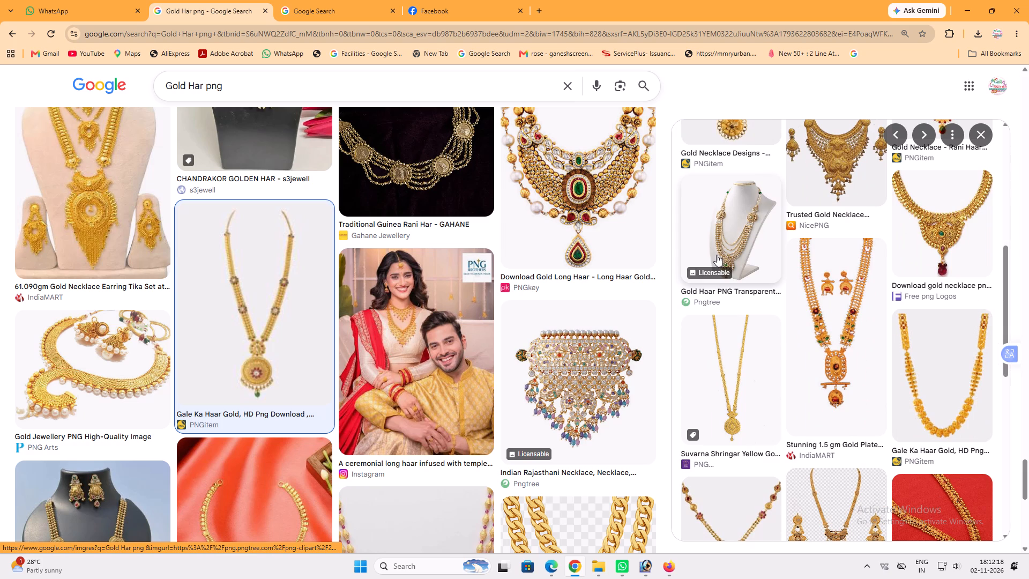
pyautogui.scroll(-3, 616, 241)
pyautogui.scroll(-1, 548, 288)
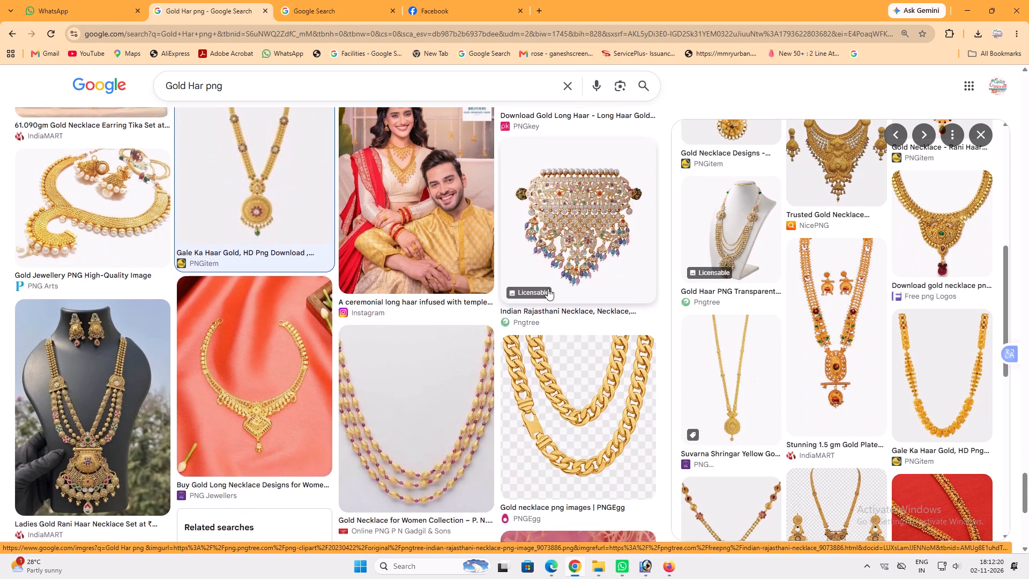
pyautogui.scroll(-9, 548, 288)
pyautogui.scroll(-4, 324, 307)
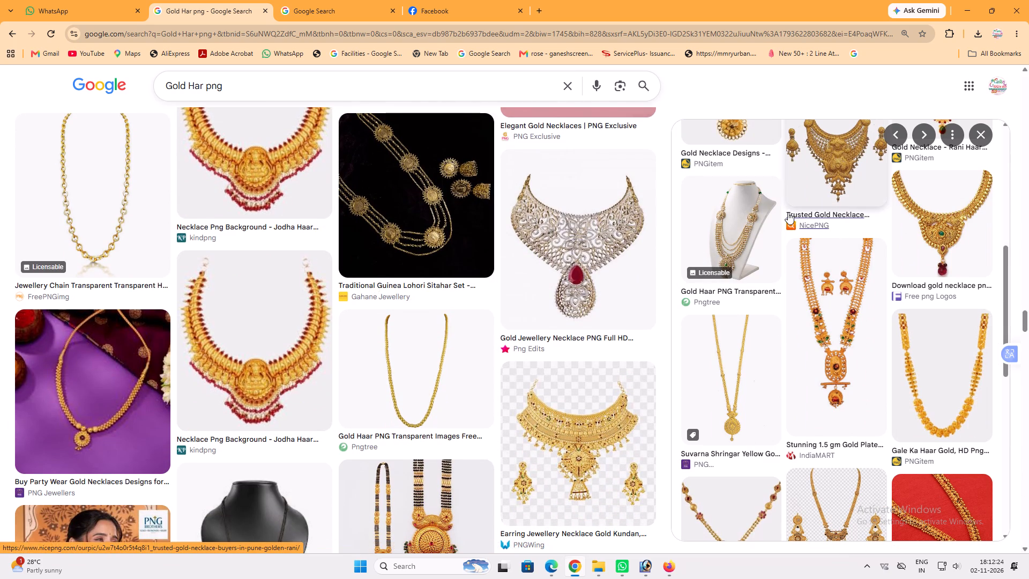
pyautogui.scroll(-6, 818, 184)
pyautogui.click(814, 442)
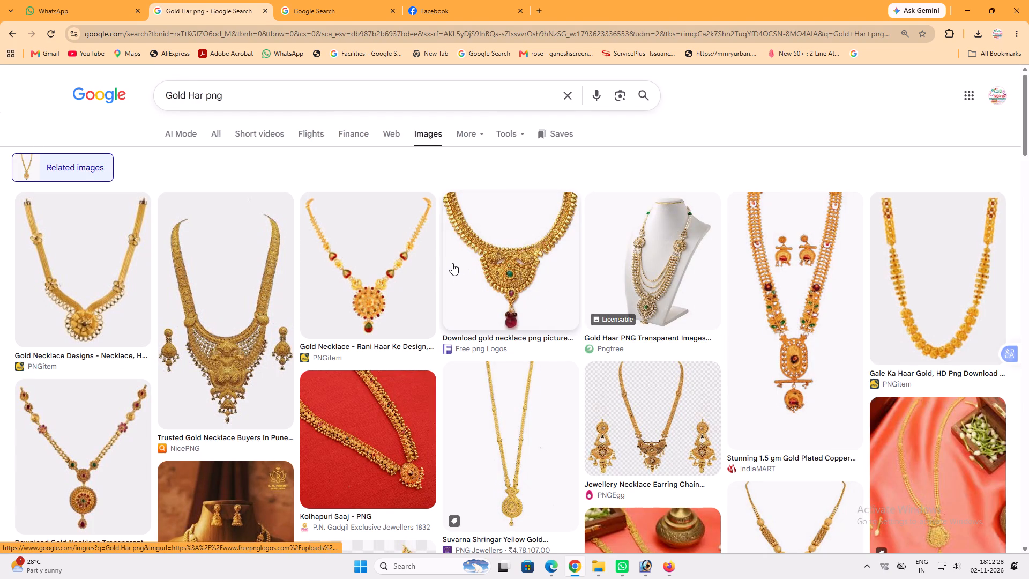
# Preview the Free png Logos gold necklace with the red drop and look through the related long necklaces.
pyautogui.scroll(-1, 452, 263)
pyautogui.click(490, 233)
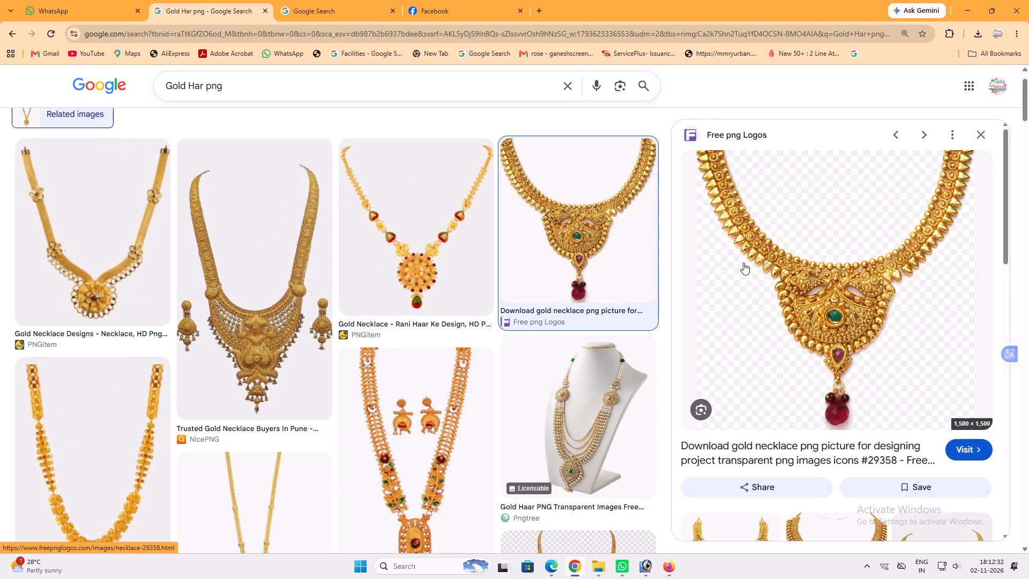
pyautogui.scroll(-2, 743, 263)
pyautogui.scroll(-1, 493, 321)
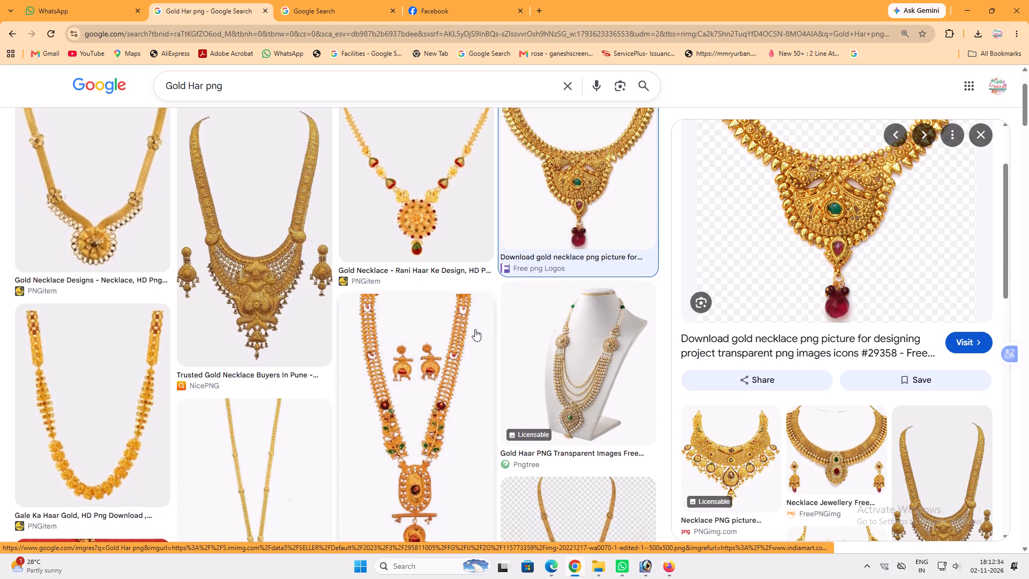
pyautogui.scroll(-7, 457, 335)
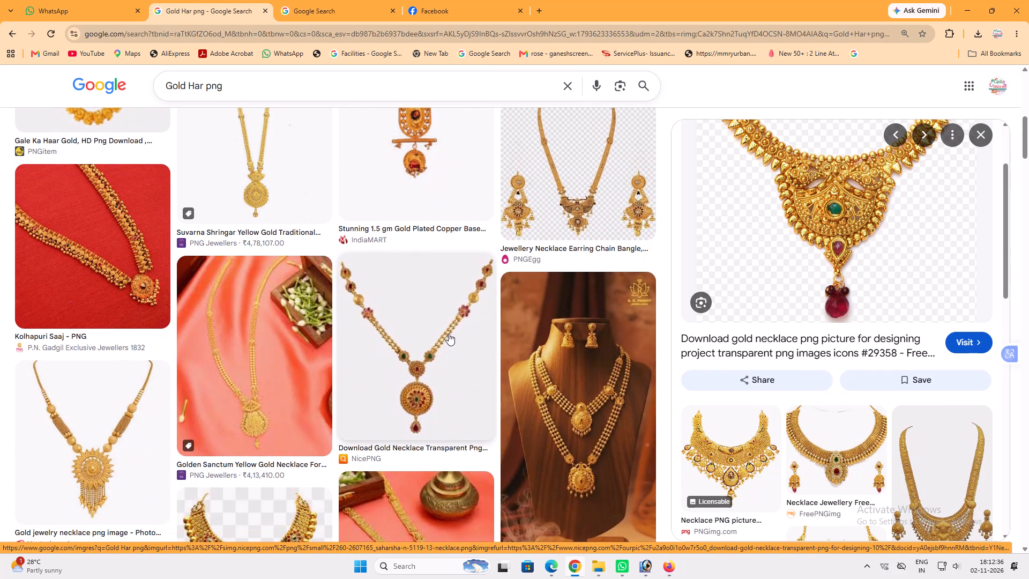
# Compare broad gold bridal necklaces, previewing the PNGimg necklace, the Png Edits necklace with red drops and their related images.
pyautogui.click(725, 415)
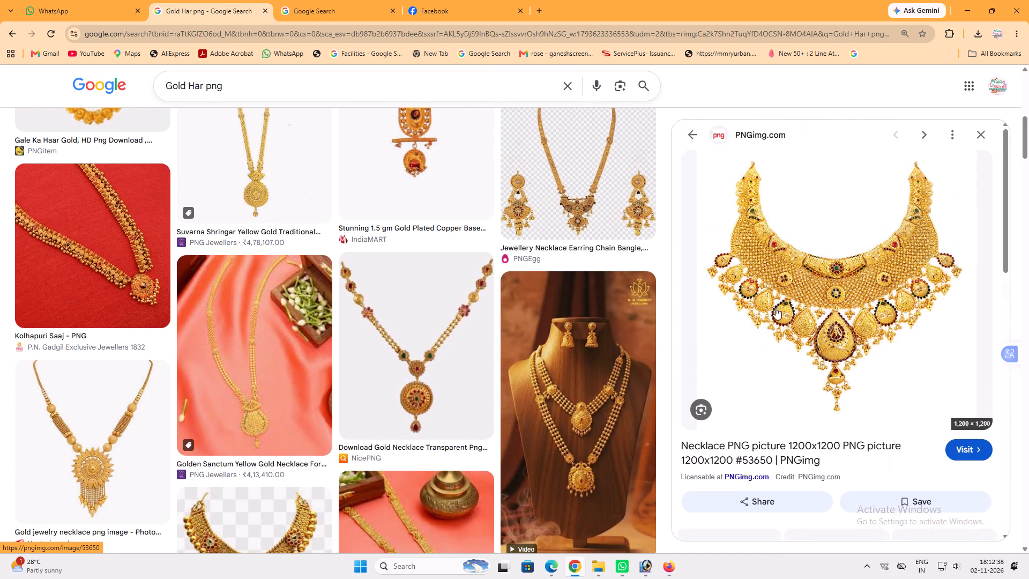
pyautogui.scroll(-7, 778, 303)
pyautogui.click(810, 213)
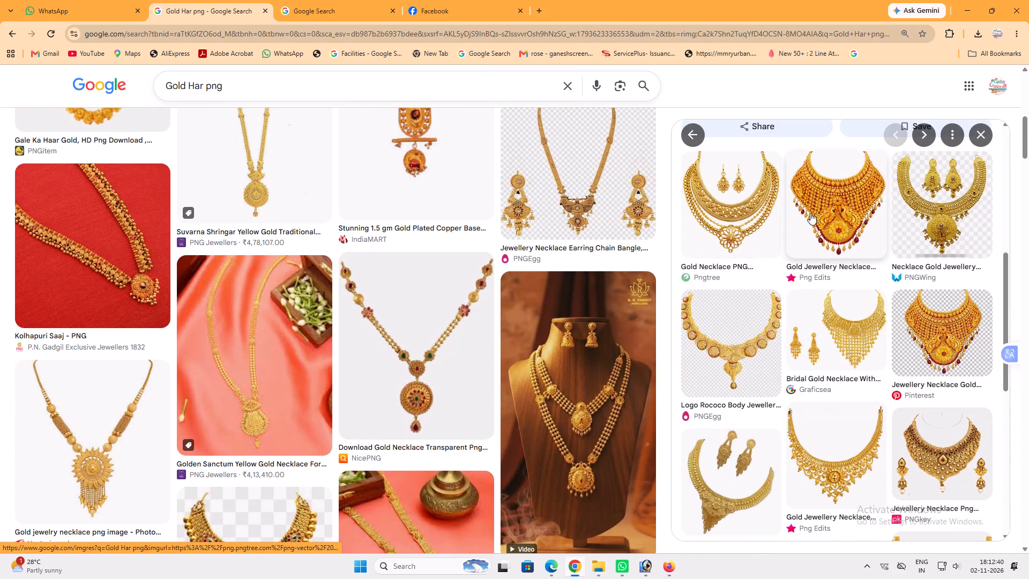
pyautogui.scroll(-2, 804, 211)
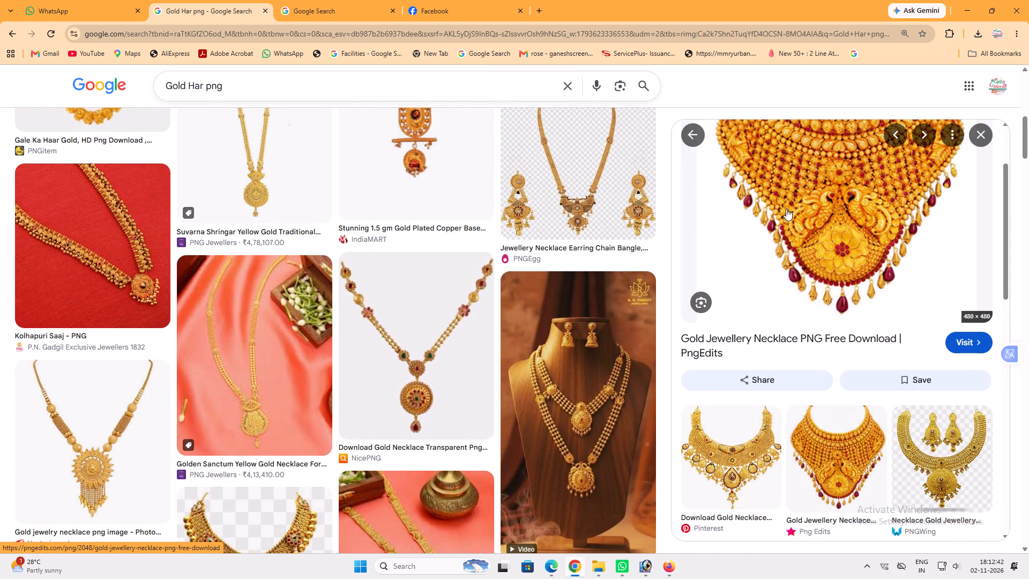
pyautogui.scroll(-1, 824, 224)
pyautogui.click(797, 376)
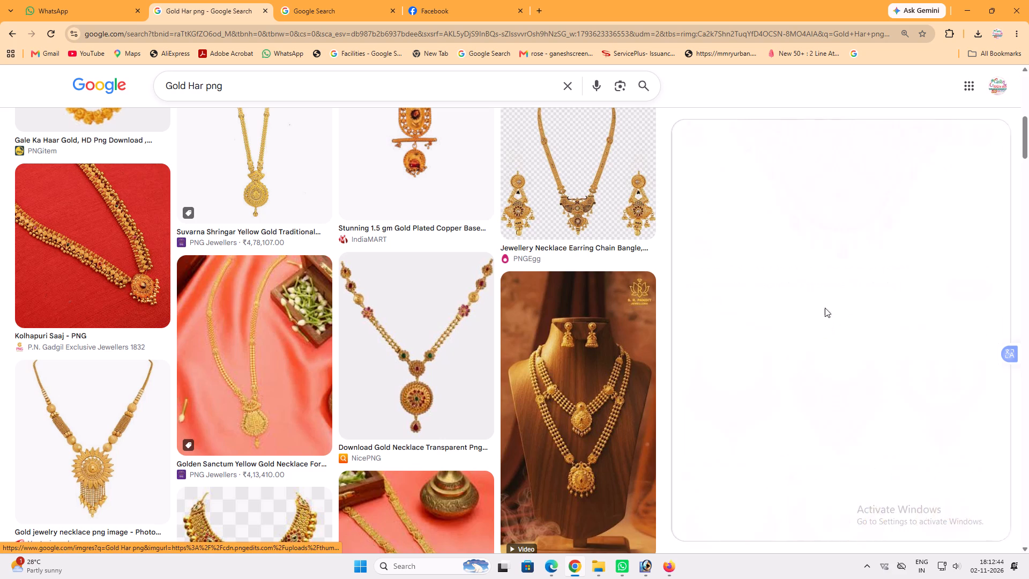
pyautogui.scroll(-3, 823, 235)
pyautogui.click(718, 236)
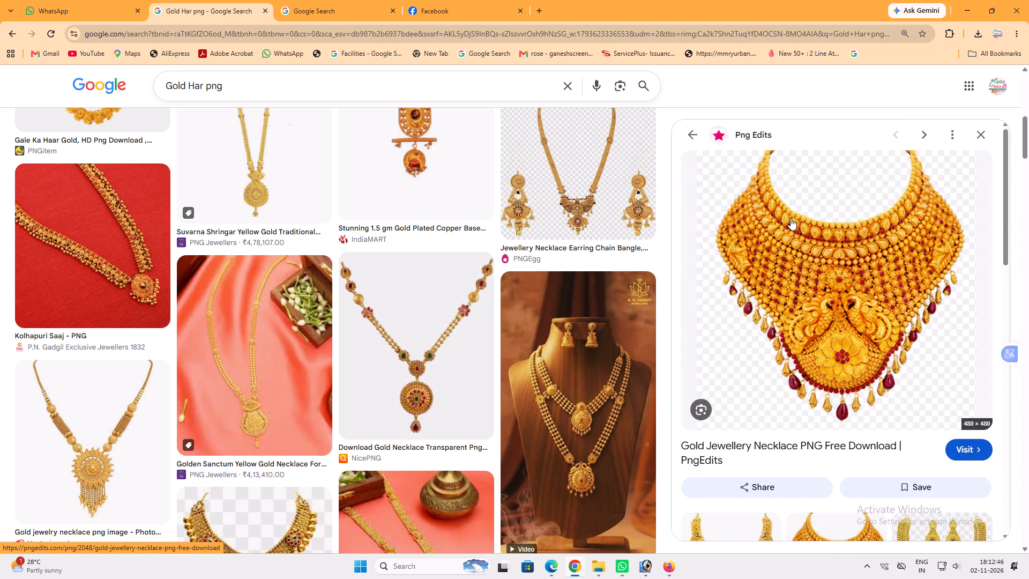
# Preview the Pinterest Kolkata Design gold necklace from the images related to the Png Edits necklace.
pyautogui.scroll(-5, 791, 218)
pyautogui.click(762, 301)
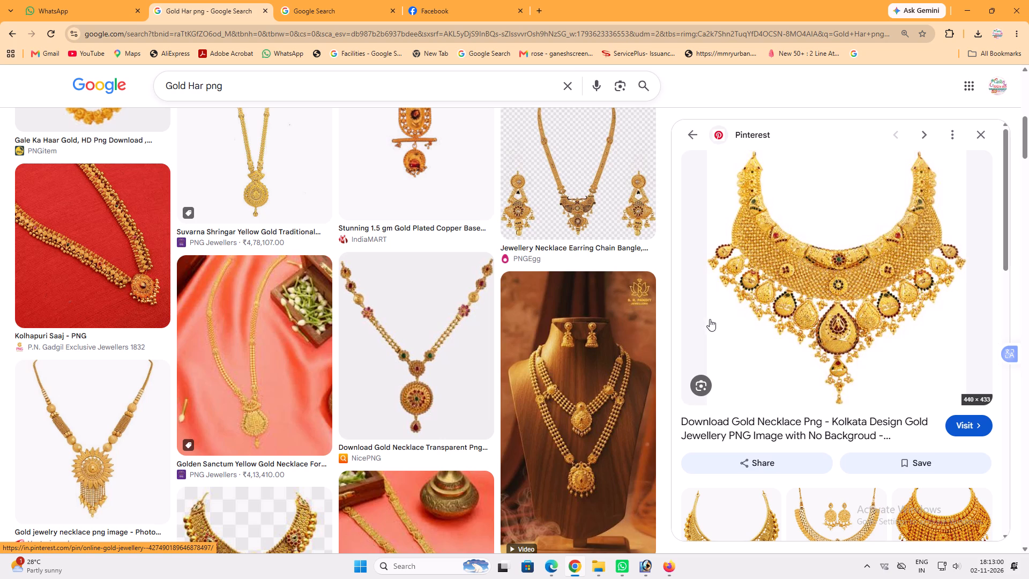
# Look further through the Gold Har png results, comparing the long gold haars and necklace sets for suitable transparent artwork.
pyautogui.scroll(-3, 710, 319)
pyautogui.scroll(-9, 385, 270)
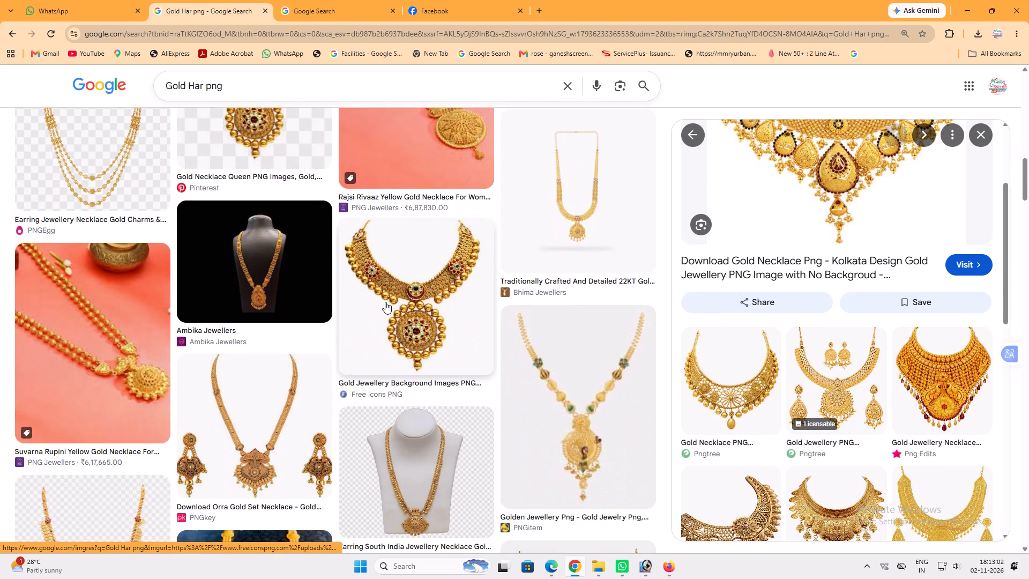
pyautogui.scroll(-6, 394, 302)
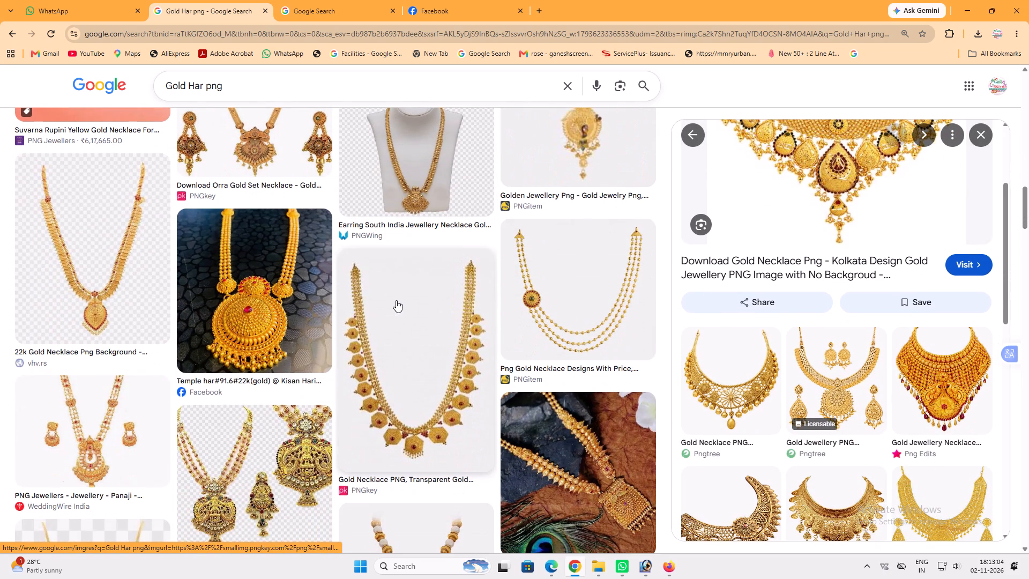
pyautogui.scroll(-7, 396, 300)
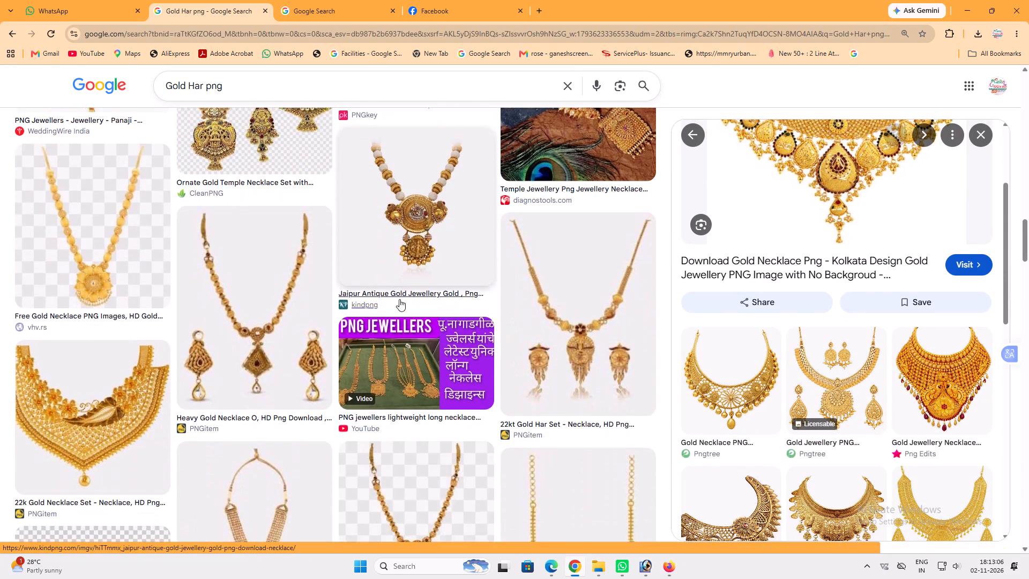
pyautogui.scroll(-3, 395, 292)
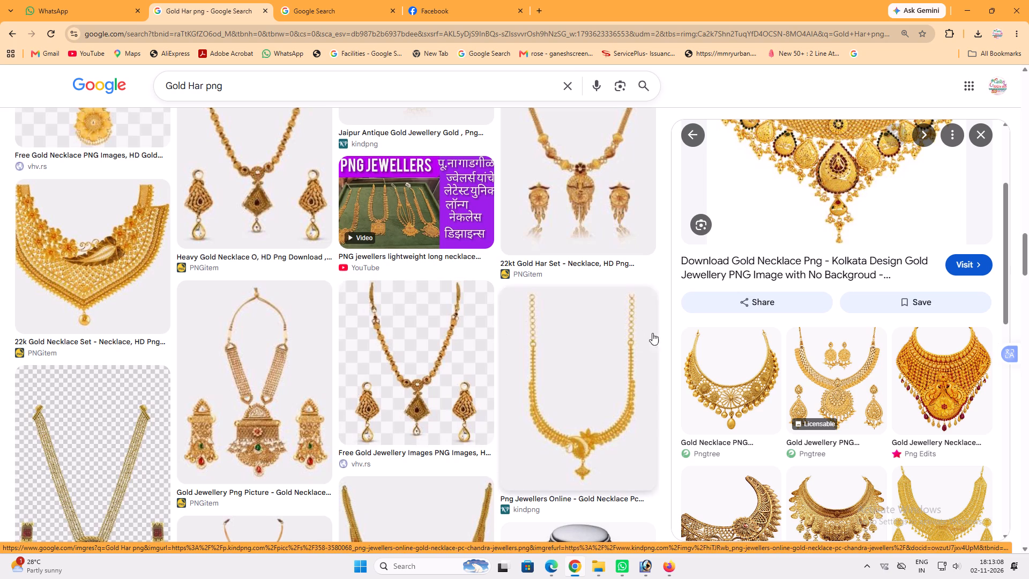
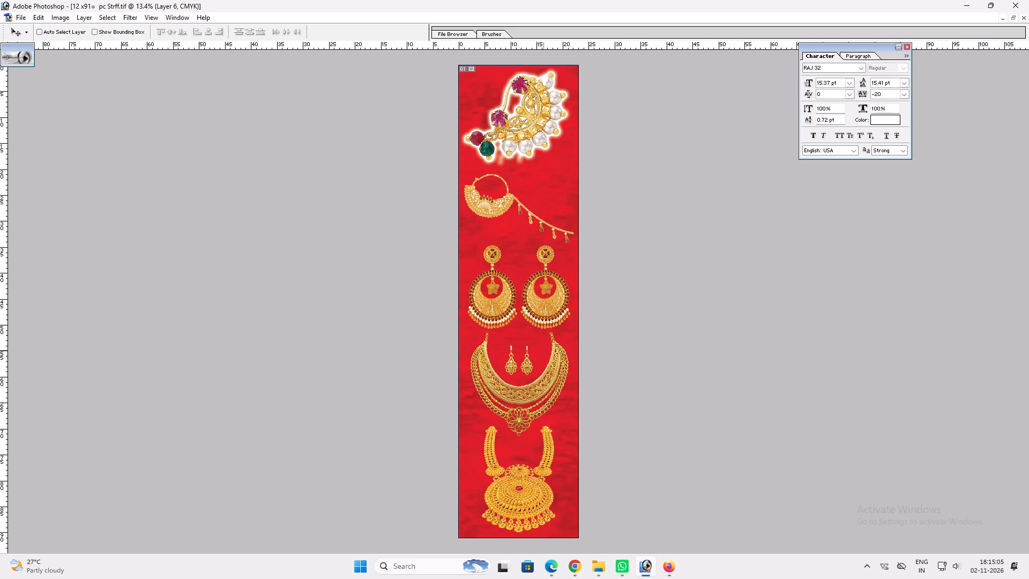
pyautogui.keyDown('ctrl'); pyautogui.doubleClick(559, 296); pyautogui.keyUp('ctrl')
# Save the strip as a TIFF named "23x91= 1 pc str" in the jagmadba Jwelers folder.
pyautogui.hotkey('ctrl', 'shift', 's')
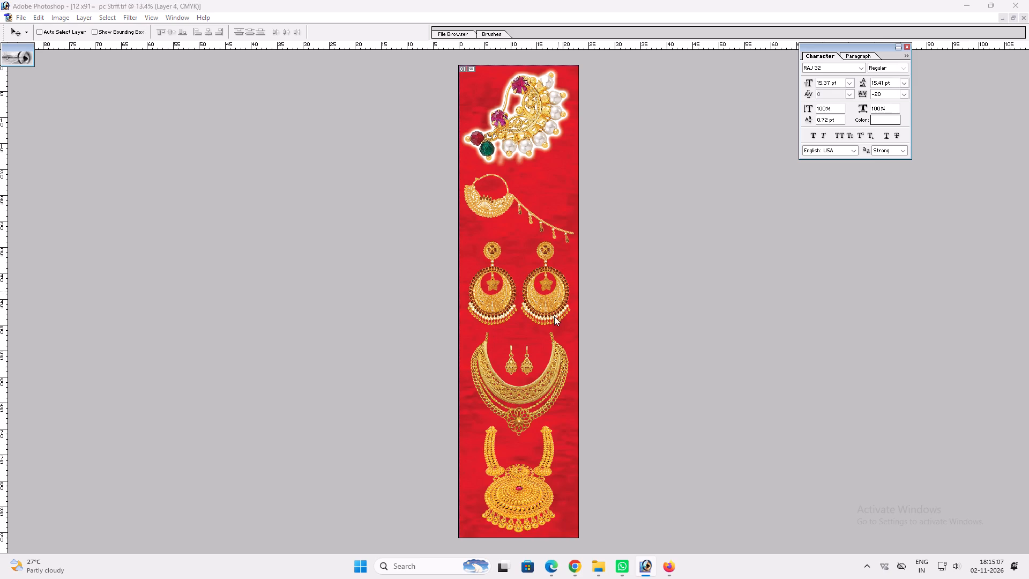
pyautogui.click(160, 410)
pyautogui.moveTo(175, 400); pyautogui.dragTo(147, 404)
pyautogui.moveTo(180, 403); pyautogui.dragTo(4, 399)
pyautogui.write('23x91= 1')
pyautogui.press('space')
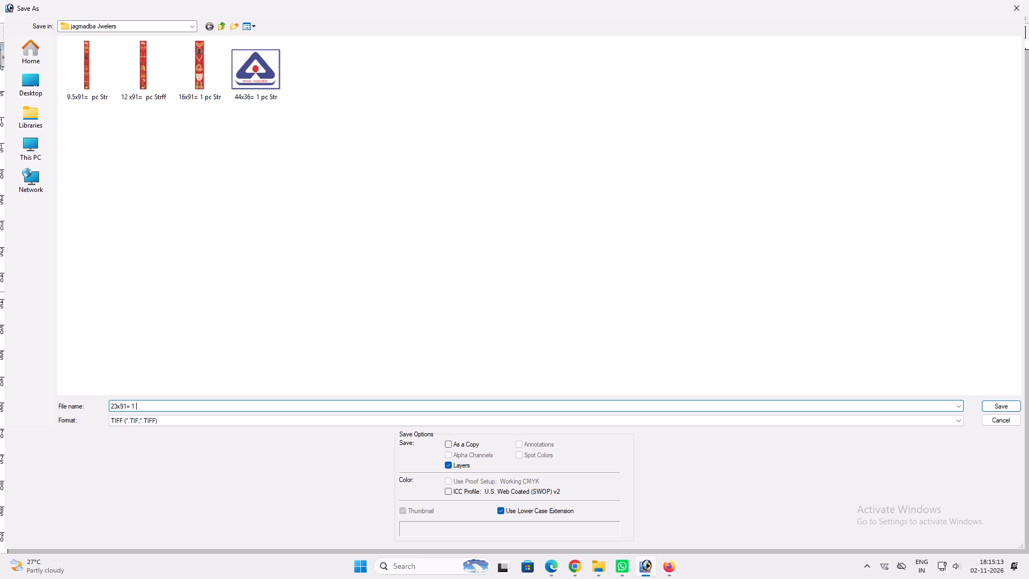
pyautogui.write('pc')
pyautogui.press('space')
pyautogui.write('str')
pyautogui.press('space')
pyautogui.press('Return')
pyautogui.press('Return')
pyautogui.press('Return')
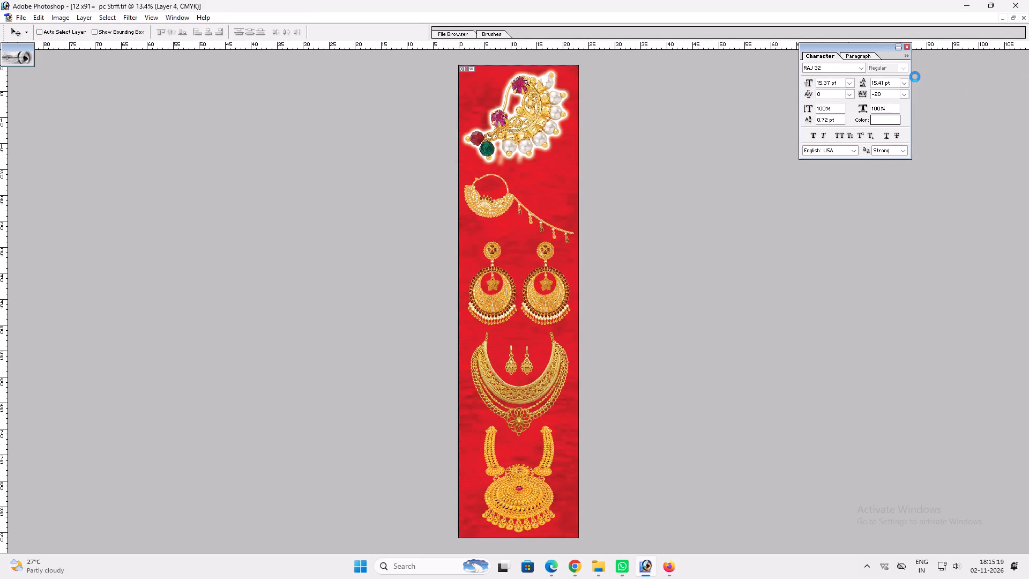
# Narrow the chained nath slightly so its chain ends just inside the strip's right edge.
pyautogui.keyDown('ctrl'); pyautogui.click(543, 304); pyautogui.keyUp('ctrl')
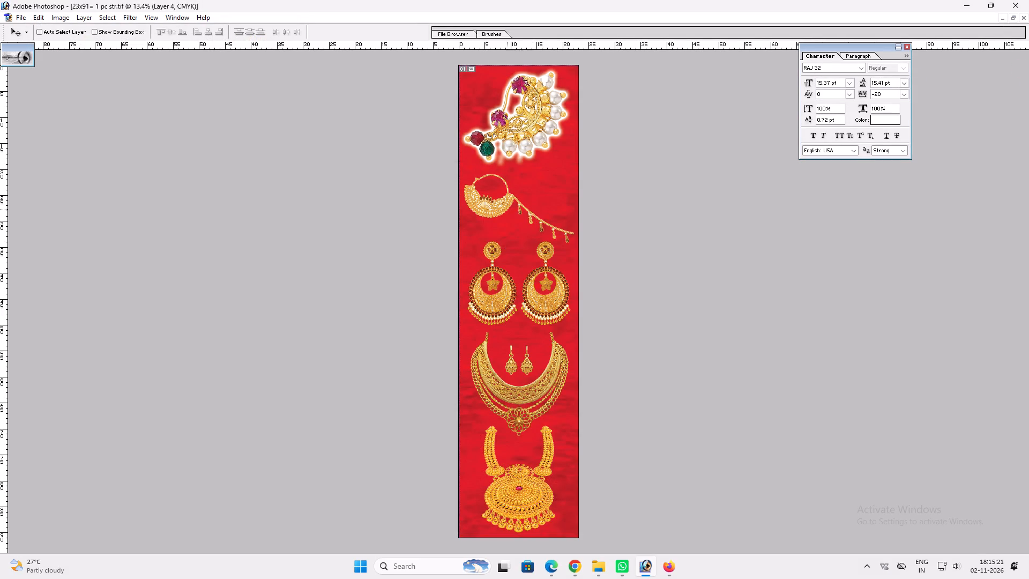
pyautogui.keyDown('ctrl'); pyautogui.click(505, 207); pyautogui.keyUp('ctrl')
pyautogui.hotkey('ctrl', 't')
pyautogui.keyDown('shift'); pyautogui.click(575, 206); pyautogui.keyUp('shift')
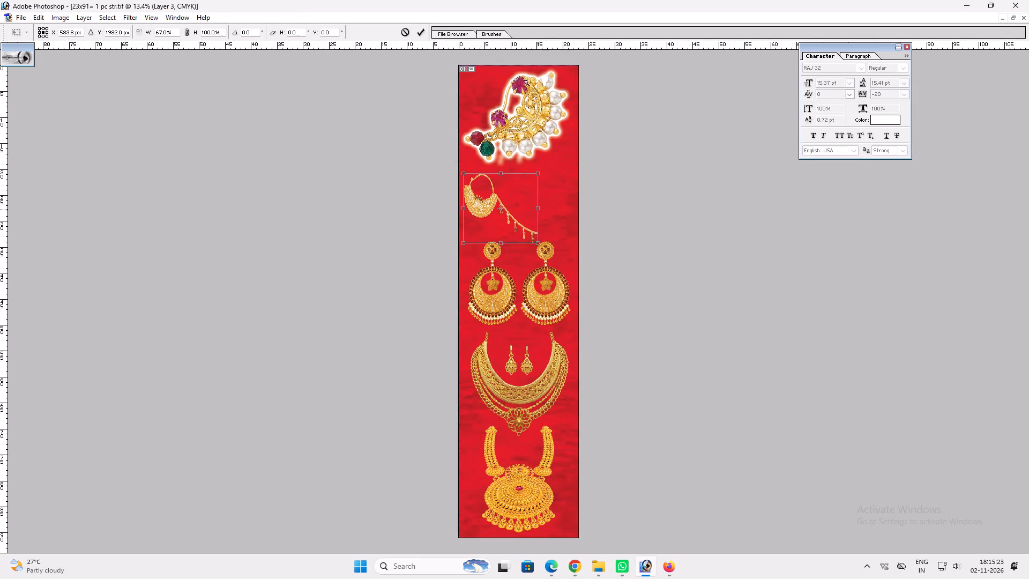
pyautogui.hotkey('shift', 'Return')
pyautogui.press('v')
pyautogui.keyDown('ctrl'); pyautogui.click(554, 295); pyautogui.keyUp('ctrl')
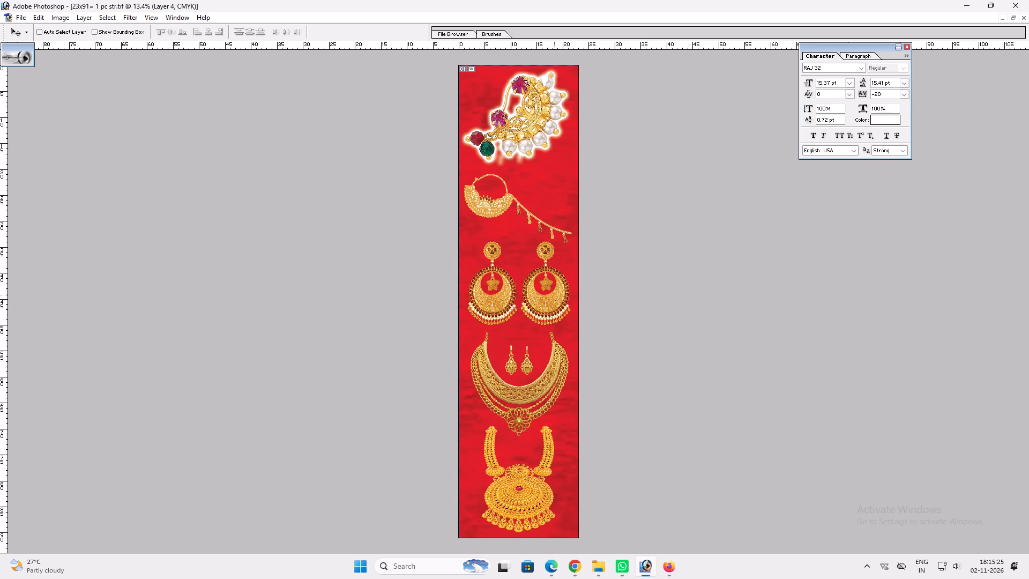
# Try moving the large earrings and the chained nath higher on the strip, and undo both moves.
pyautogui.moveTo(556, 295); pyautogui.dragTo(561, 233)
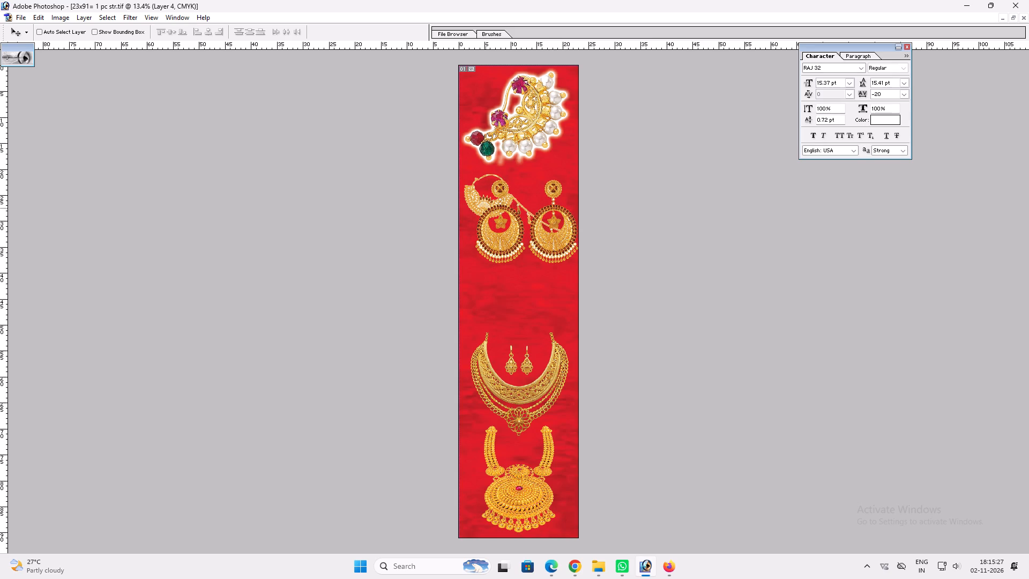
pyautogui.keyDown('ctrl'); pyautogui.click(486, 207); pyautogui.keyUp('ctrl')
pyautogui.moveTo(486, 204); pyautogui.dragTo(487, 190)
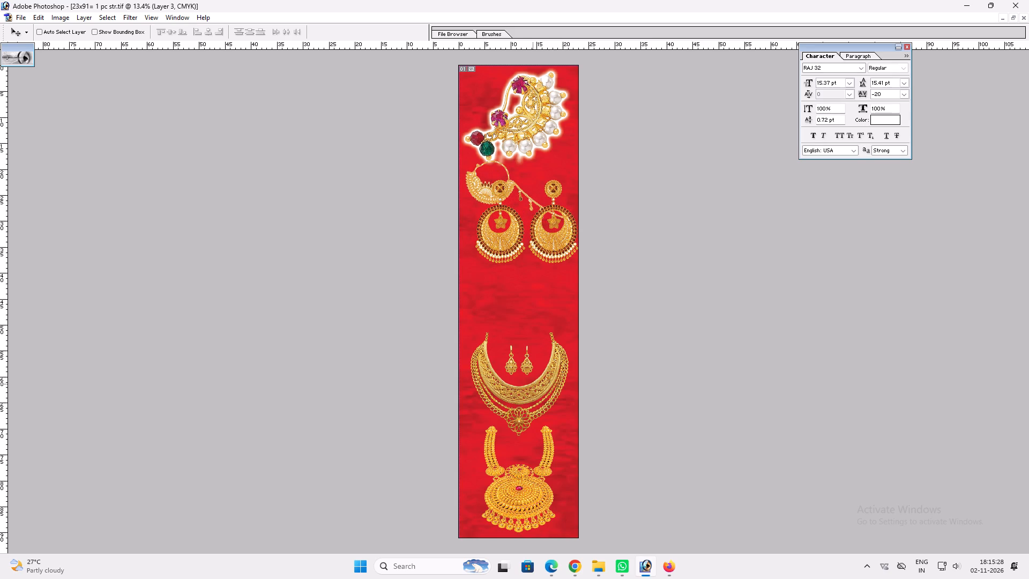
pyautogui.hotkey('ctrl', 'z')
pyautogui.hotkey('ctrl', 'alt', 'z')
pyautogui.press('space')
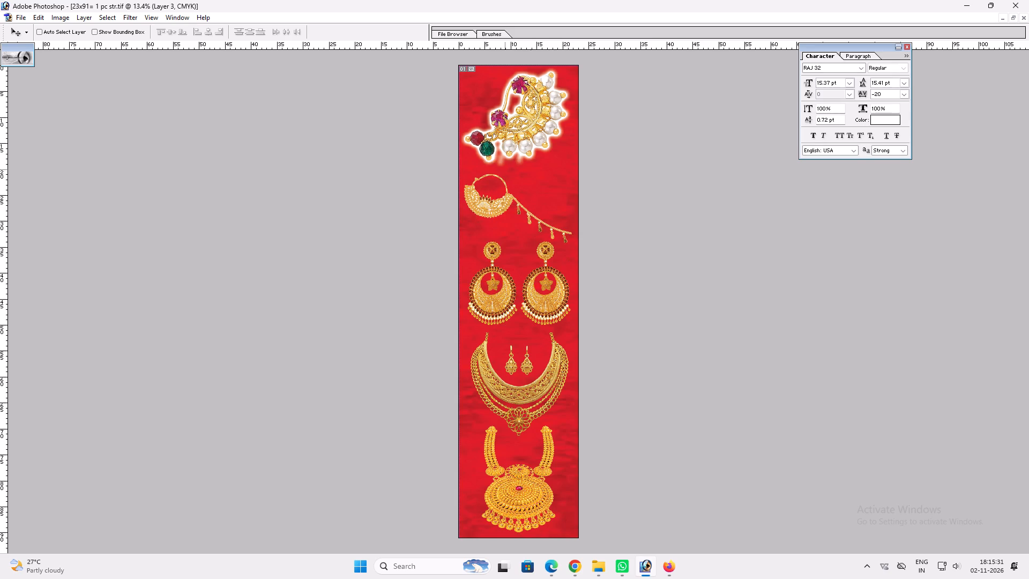
# Fine-adjust the pearl nath at the top of the strip with Free Transform.
pyautogui.keyDown('ctrl'); pyautogui.click(531, 147); pyautogui.keyUp('ctrl')
pyautogui.hotkey('ctrl', 't')
pyautogui.keyDown('shift'); pyautogui.click(568, 162); pyautogui.keyUp('shift')
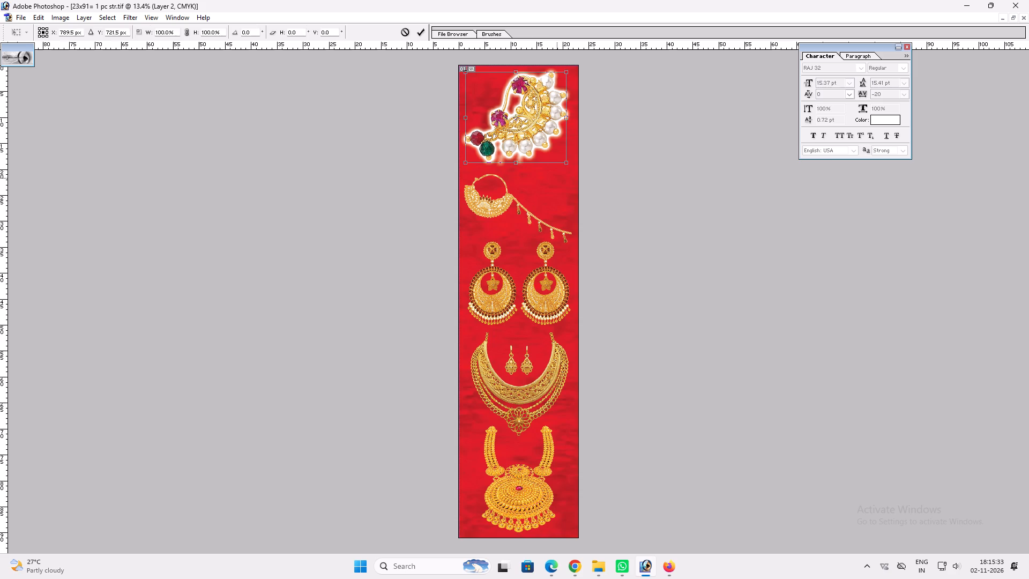
pyautogui.press('Return')
# Save the 23x91 strip and close it.
pyautogui.hotkey('ctrl', 's')
pyautogui.hotkey('ctrl', 'w')
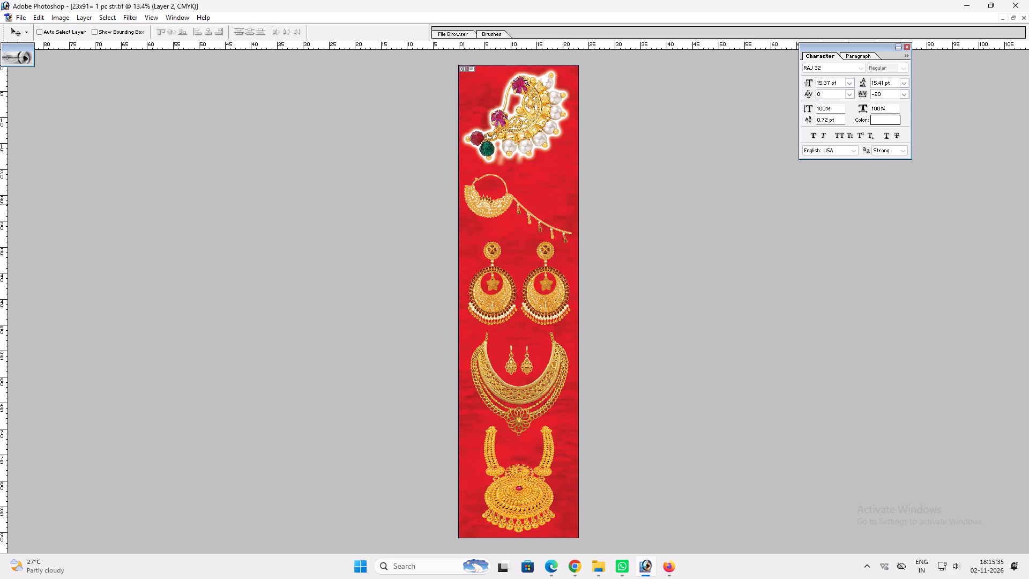
# Open the strip file 16x91= 1 pc Str from the jagmadba Jwelers folder.
pyautogui.doubleClick(463, 204)
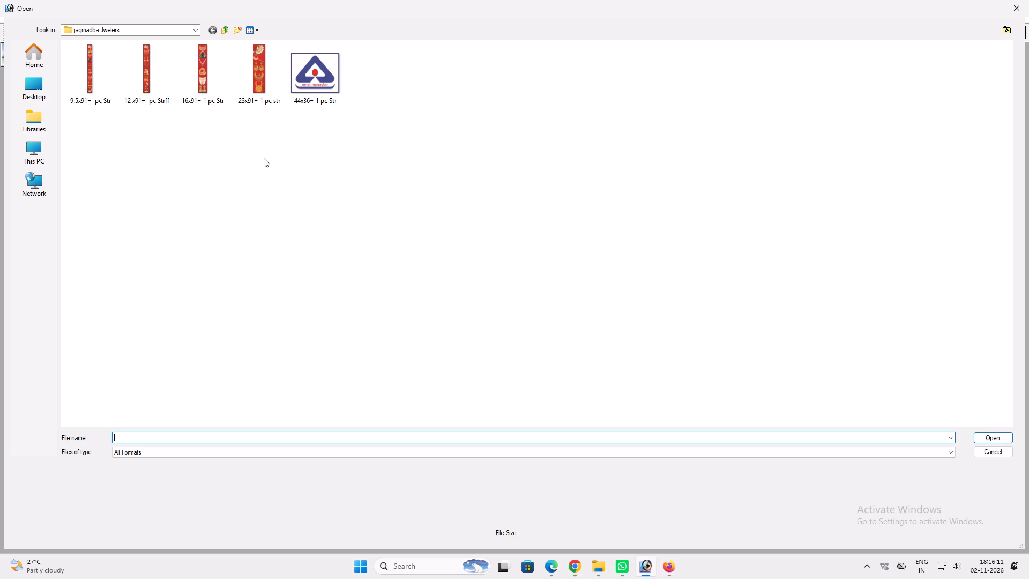
pyautogui.click(210, 77)
pyautogui.press('Return')
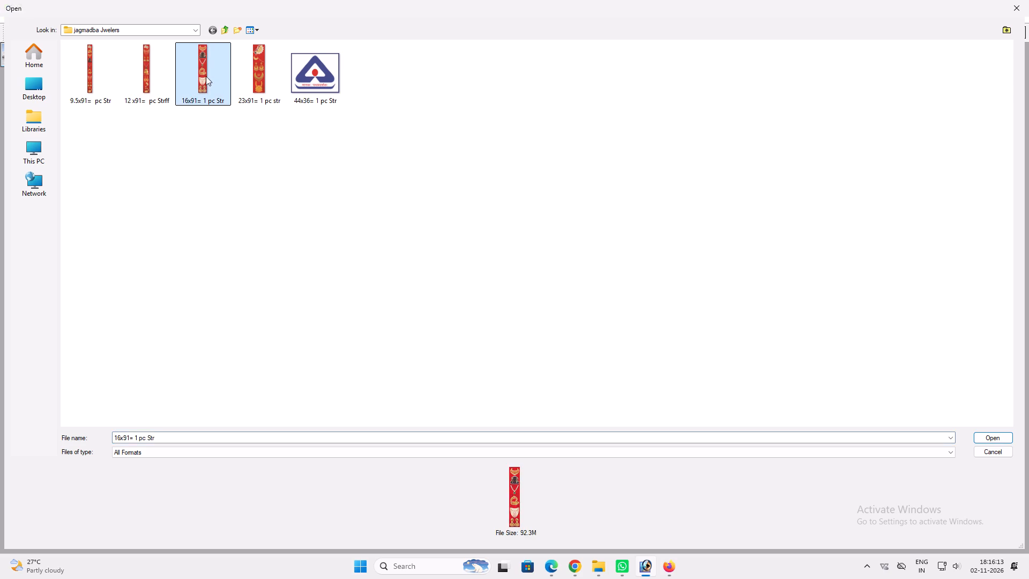
pyautogui.press('v')
pyautogui.hotkey('ctrl', '0')
pyautogui.press('f')
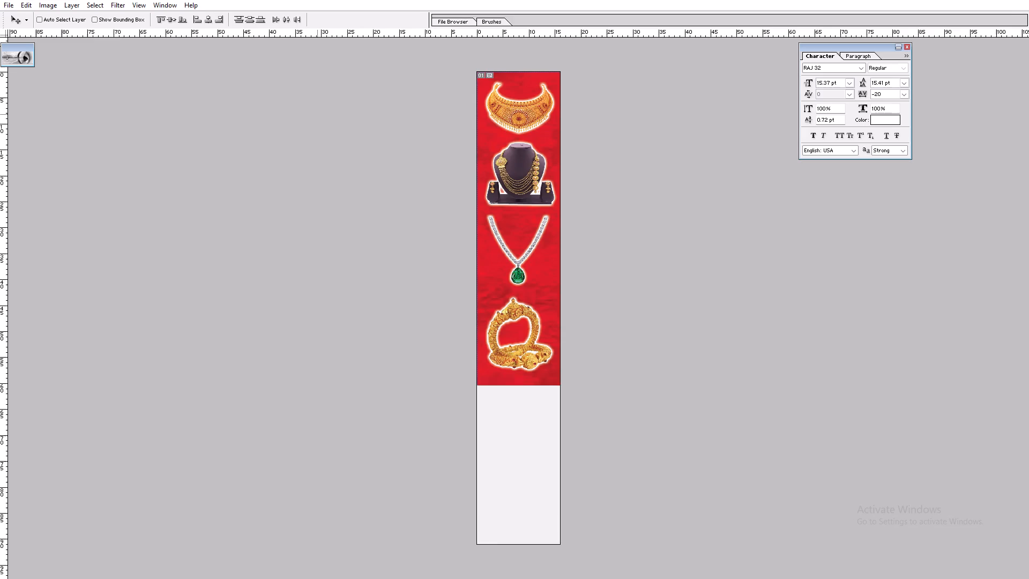
pyautogui.hotkey('ctrl', '0')
# Set the strip's document width to 21.5 inches with Image Size.
pyautogui.hotkey('alt', 'i')
pyautogui.hotkey('alt', 'i')
pyautogui.press('Tab')
pyautogui.press('Tab')
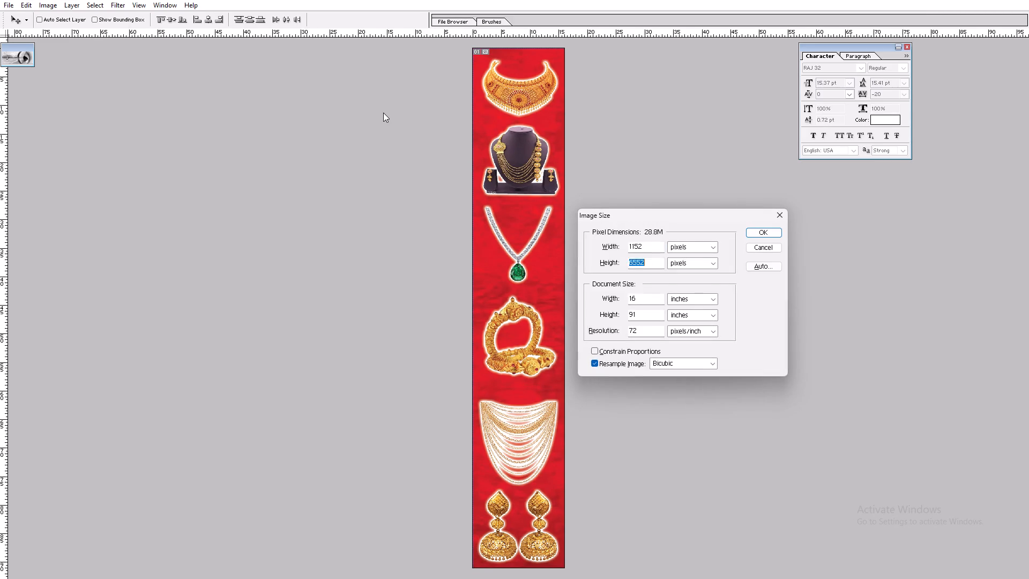
pyautogui.press('Tab')
pyautogui.press('Tab')
pyautogui.write('21')
pyautogui.press('Tab')
pyautogui.hotkey('shift', 'Tab')
pyautogui.write('21')
pyautogui.press('Tab')
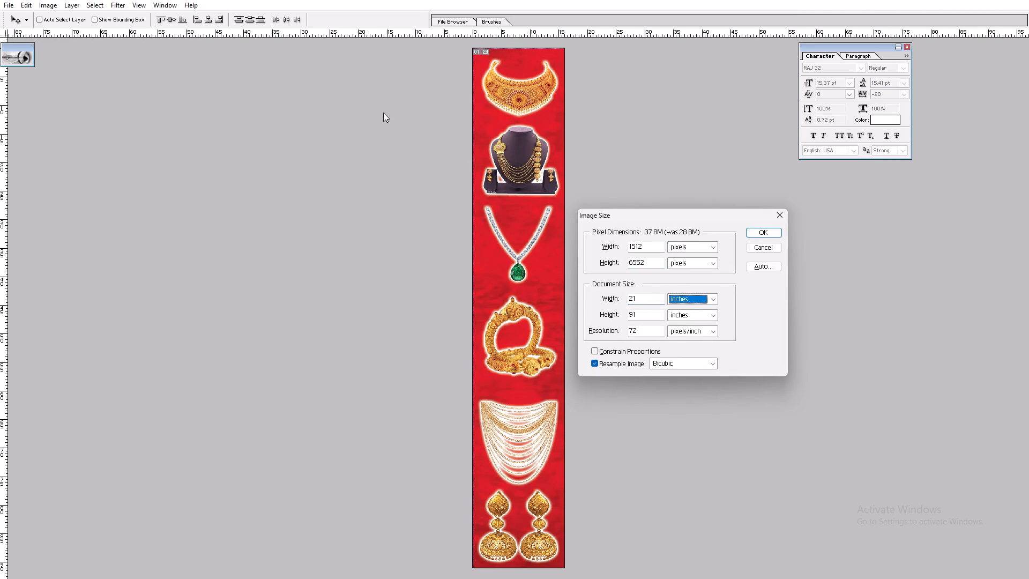
pyautogui.write('.5')
pyautogui.hotkey('shift', 'Tab')
pyautogui.press('2')
pyautogui.press('Tab')
pyautogui.hotkey('shift', 'Tab')
pyautogui.write('21.5')
pyautogui.press('Tab')
pyautogui.press('Tab')
pyautogui.press('Return')
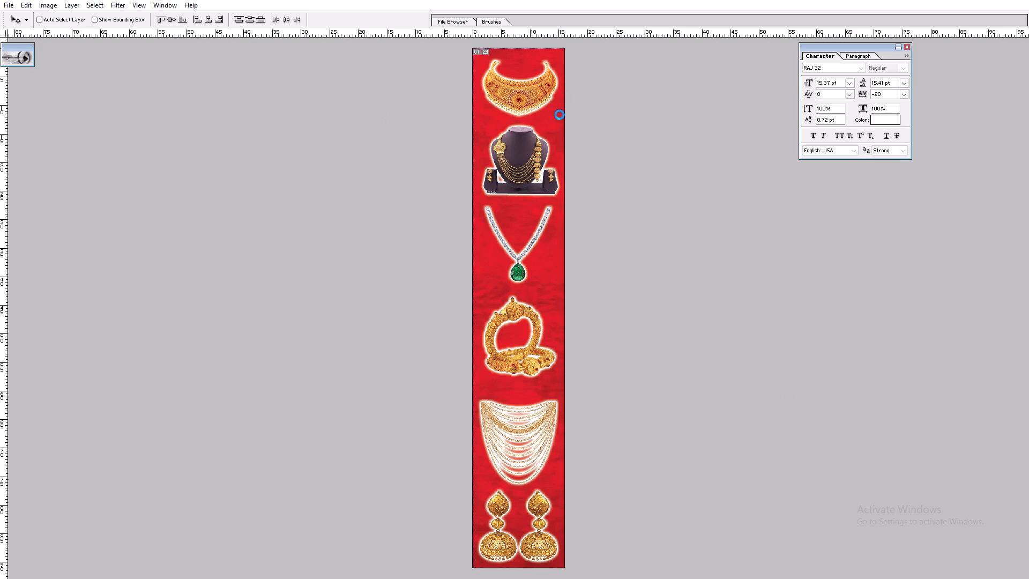
pyautogui.hotkey('ctrl', '0')
# Remove all the jewellery pictures from the strip, leaving only the red textured background.
pyautogui.keyDown('ctrl'); pyautogui.click(530, 170); pyautogui.keyUp('ctrl')
pyautogui.moveTo(524, 165); pyautogui.dragTo(536, 170)
pyautogui.hotkey('ctrl', 'z')
pyautogui.hotkey('ctrl', 'e')
pyautogui.hotkey('alt', 'l')
pyautogui.hotkey('alt', 'l')
pyautogui.hotkey('alt', 'l')
pyautogui.hotkey('alt', 'l')
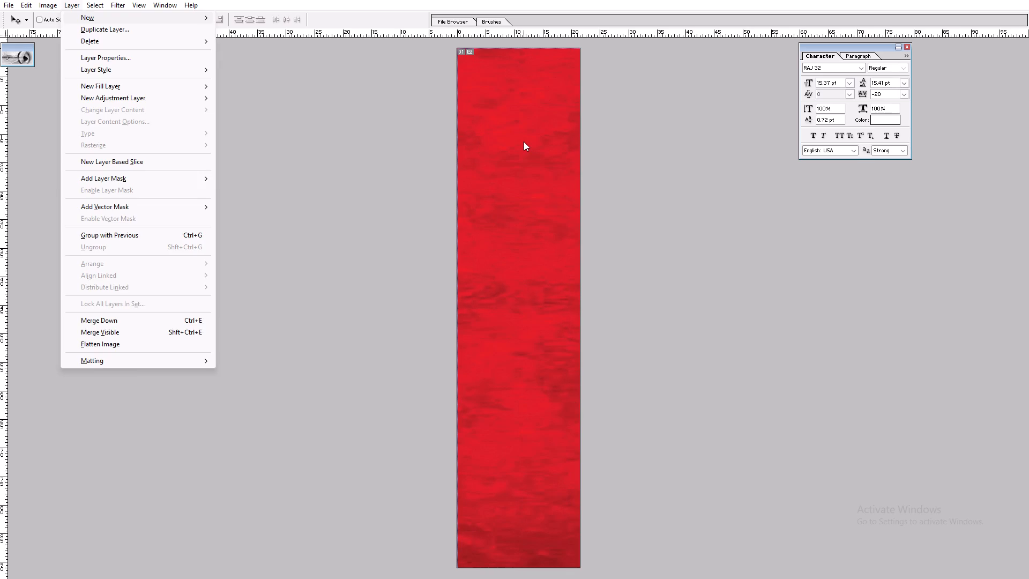
pyautogui.hotkey('ctrl', '0')
pyautogui.click(506, 143)
# Stretch the red background layer downward from its bottom edge with Free Transform.
pyautogui.hotkey('ctrl', '0')
pyautogui.keyDown('ctrl'); pyautogui.scroll(4, 506, 143); pyautogui.keyUp('ctrl')
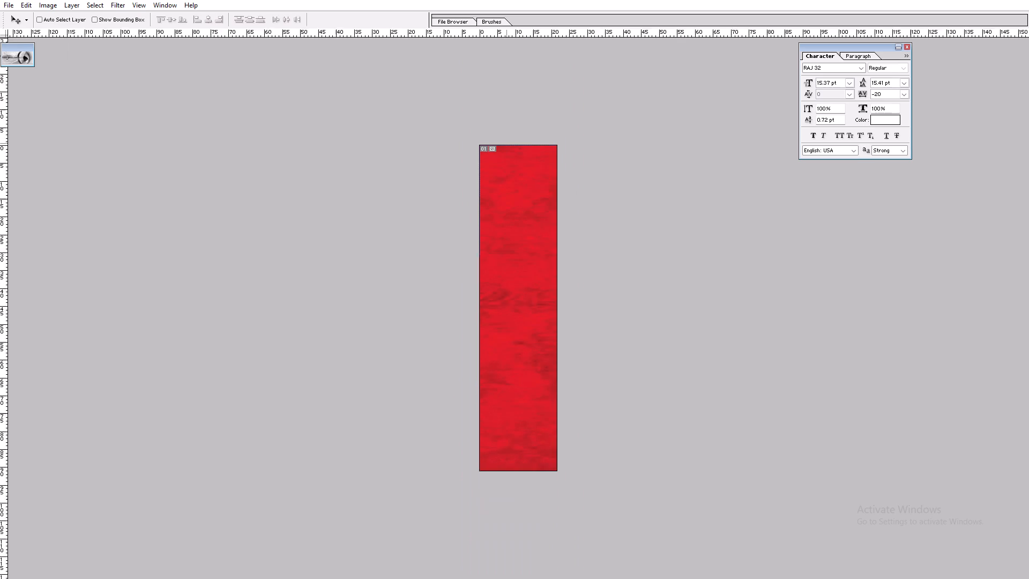
pyautogui.keyDown('ctrl'); pyautogui.scroll(2, 506, 143); pyautogui.keyUp('ctrl')
pyautogui.hotkey('ctrl', 't')
pyautogui.keyDown('shift'); pyautogui.scroll(6, 519, 160); pyautogui.keyUp('shift')
pyautogui.keyDown('shift'); pyautogui.scroll(-1, 519, 160); pyautogui.keyUp('shift')
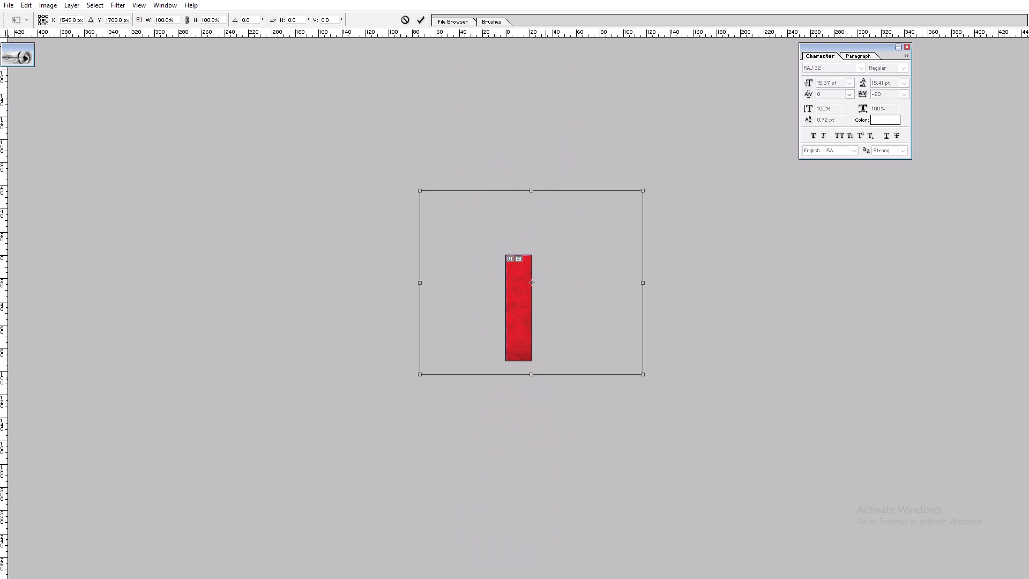
pyautogui.keyDown('shift'); pyautogui.moveTo(540, 376); pyautogui.dragTo(552, 417); pyautogui.keyUp('shift')
pyautogui.press('Return')
pyautogui.hotkey('ctrl', '0')
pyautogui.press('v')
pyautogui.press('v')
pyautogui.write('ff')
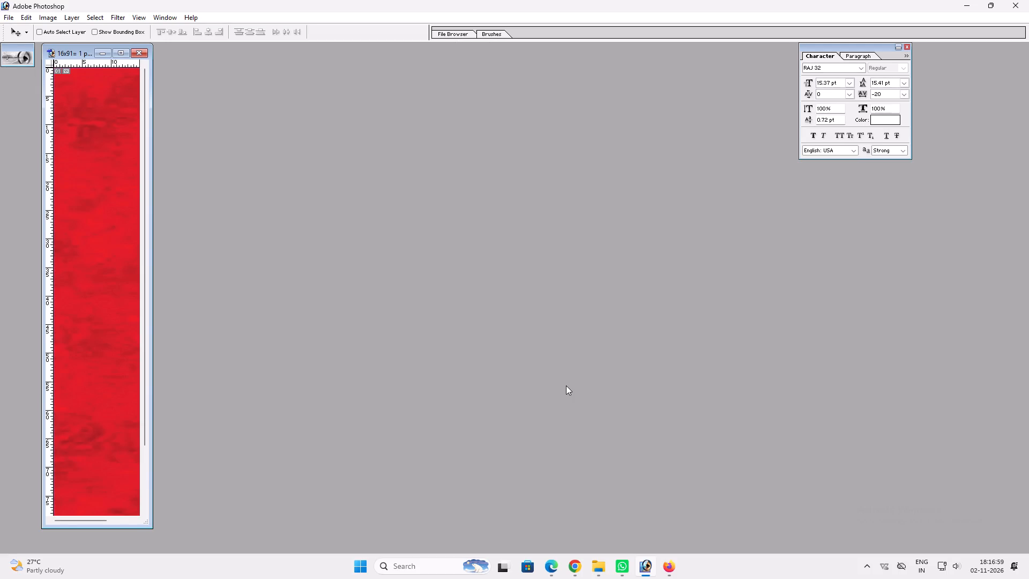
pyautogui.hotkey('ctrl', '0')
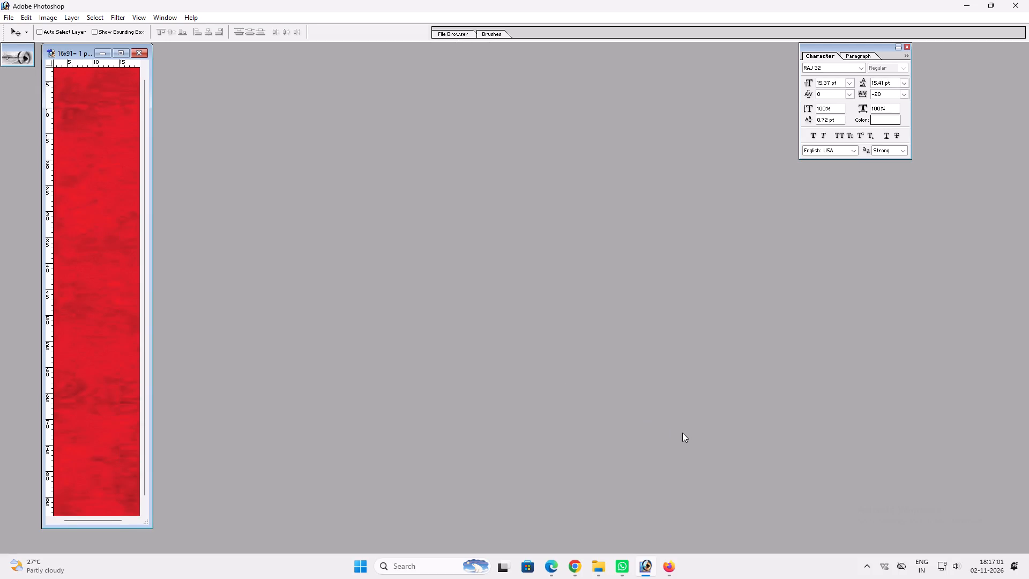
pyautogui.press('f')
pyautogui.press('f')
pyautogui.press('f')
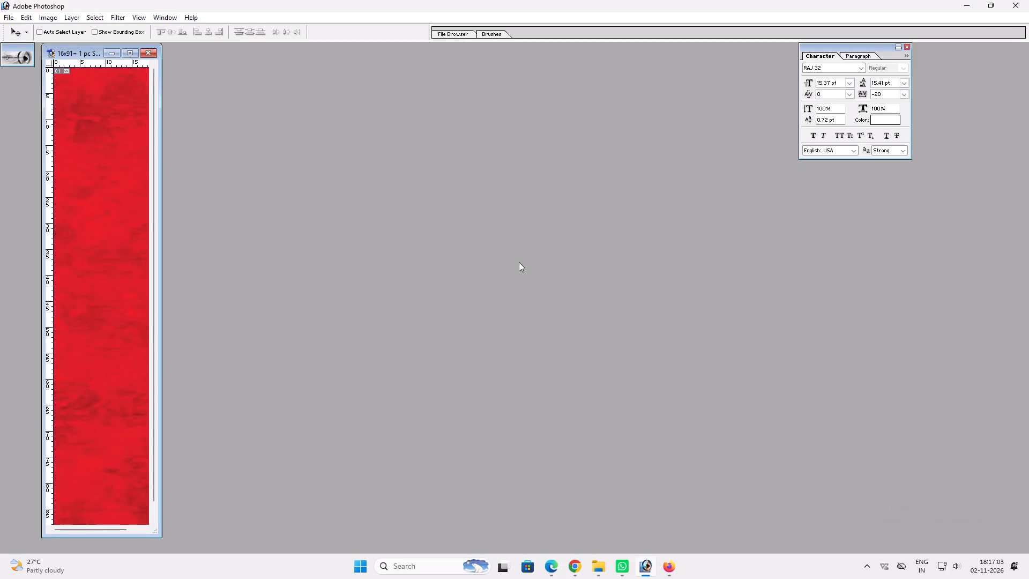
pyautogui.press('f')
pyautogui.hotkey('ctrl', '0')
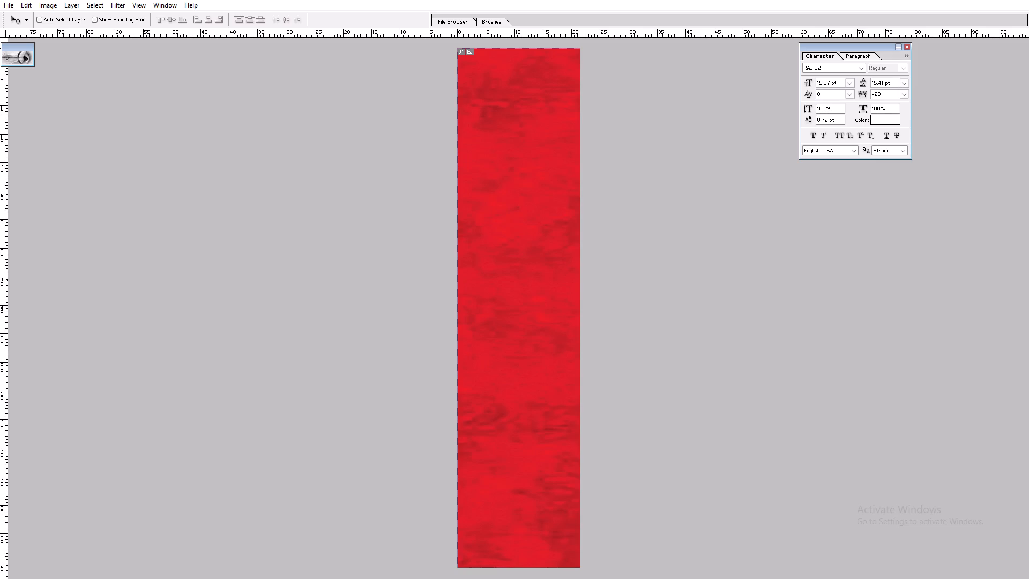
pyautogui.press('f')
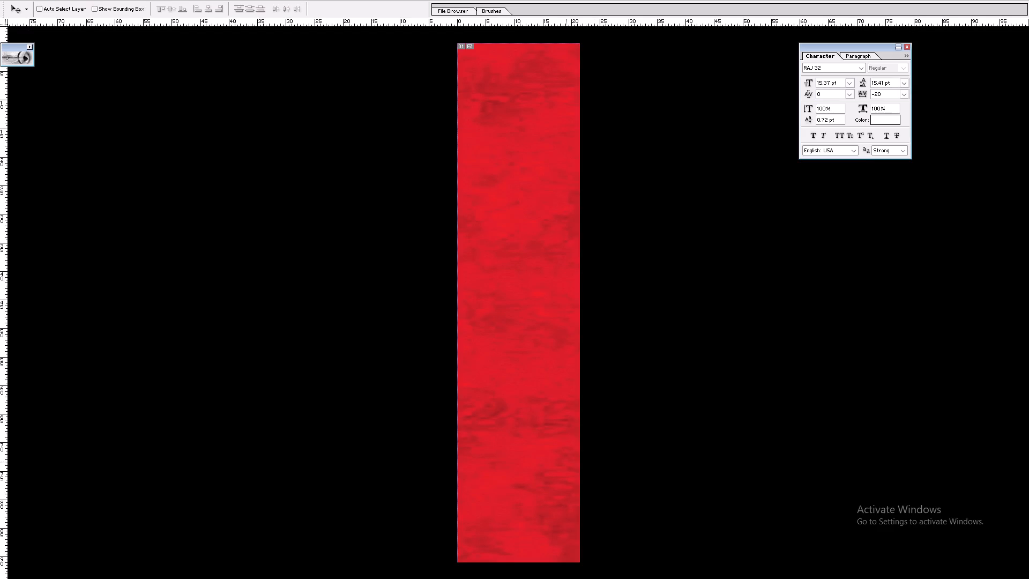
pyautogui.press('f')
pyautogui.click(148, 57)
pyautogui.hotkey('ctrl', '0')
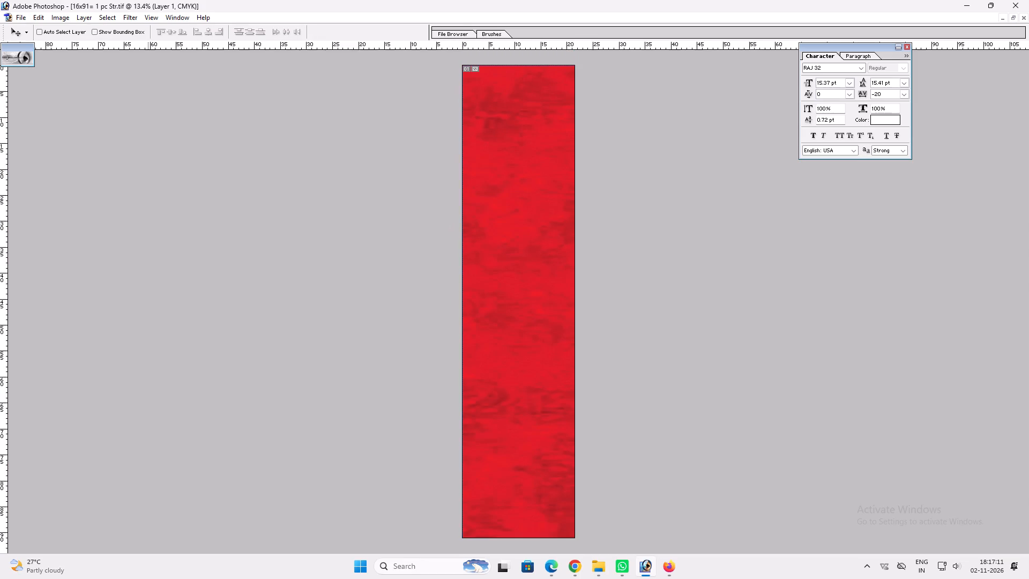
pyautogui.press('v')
# Switch to Chrome and search Google Images for "Gold bar Png".
pyautogui.click(584, 559)
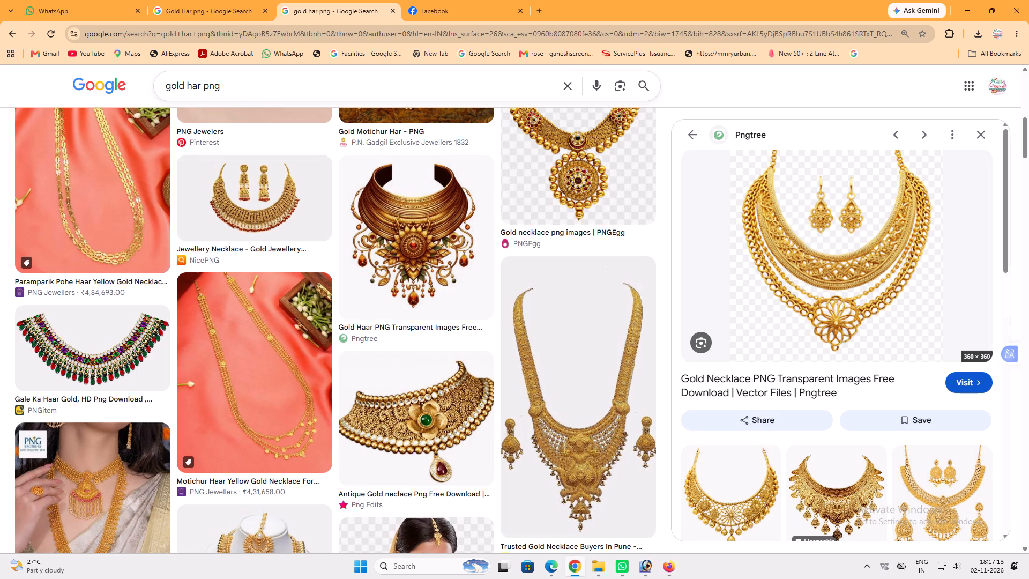
pyautogui.keyDown('ctrl'); pyautogui.click(227, 97); pyautogui.keyUp('ctrl')
pyautogui.hotkey('ctrl', 'a')
pyautogui.write('Bis')
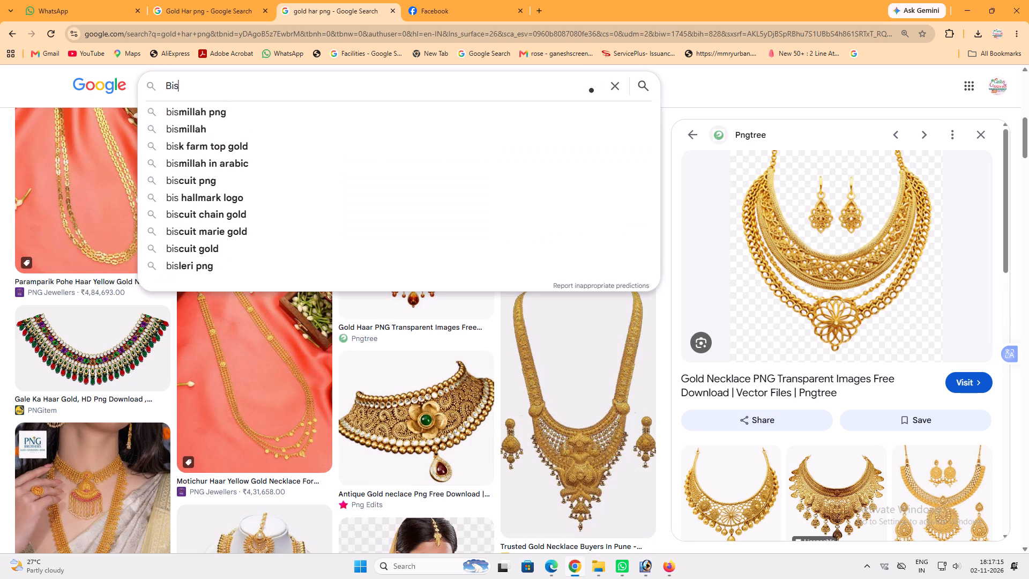
pyautogui.hotkey('ctrl', 'a')
pyautogui.write('Gold')
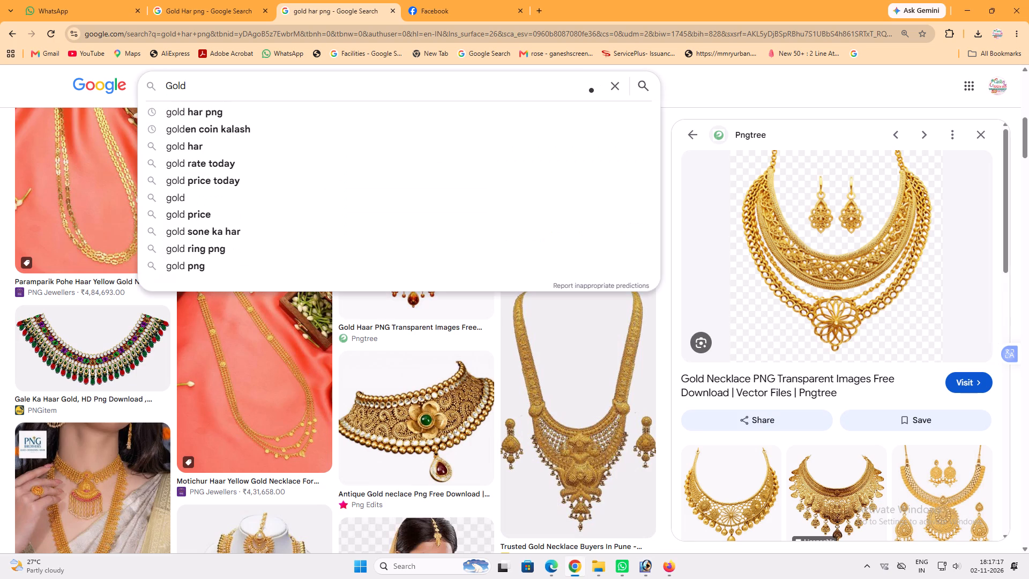
pyautogui.press('space')
pyautogui.write('bar')
pyautogui.press('space')
pyautogui.write('Png')
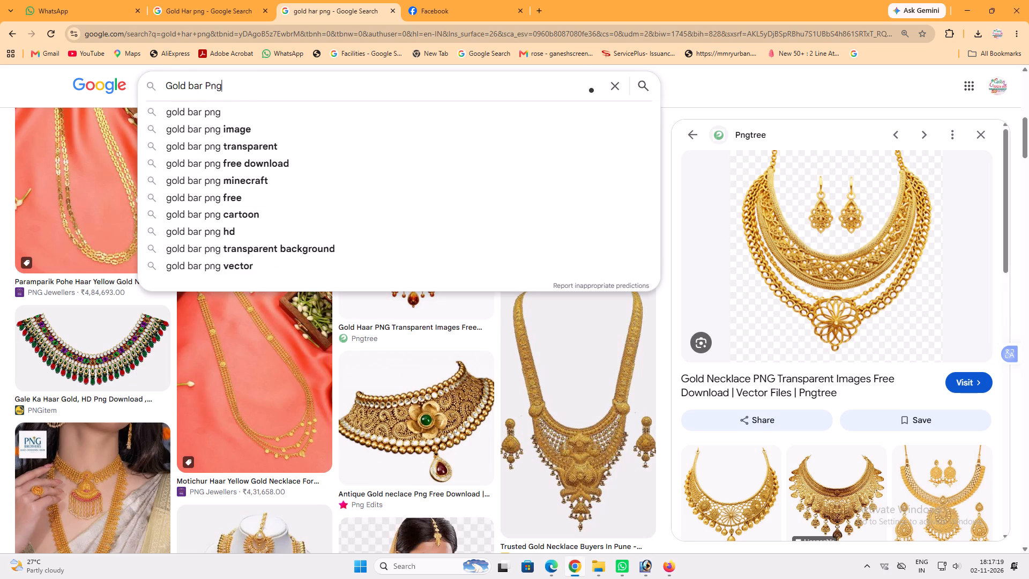
pyautogui.press('space')
pyautogui.press('Return')
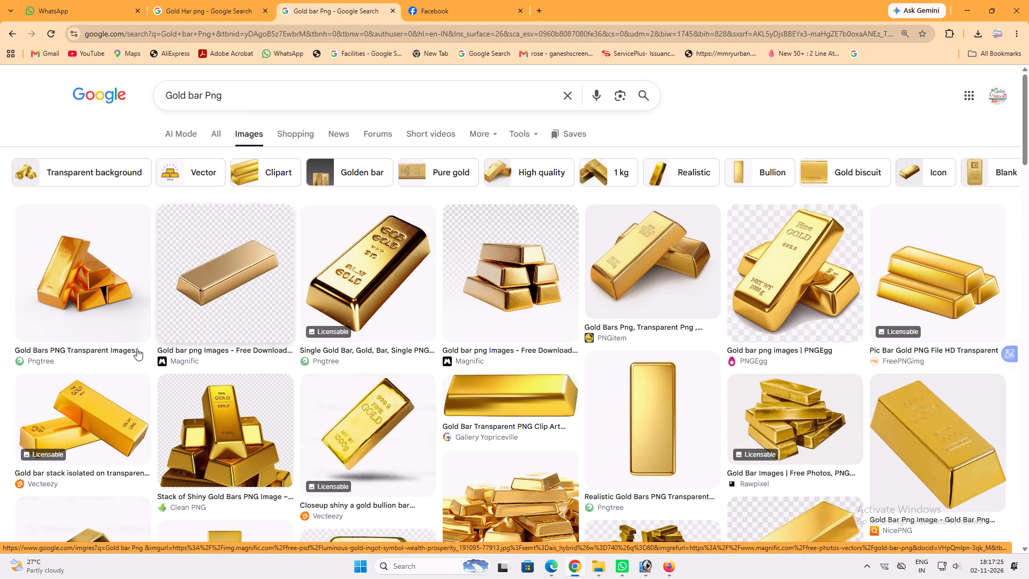
# Open the Vecteezy picture of two crossed gold bars and save the image to disk.
pyautogui.click(113, 389)
pyautogui.rightClick(809, 211)
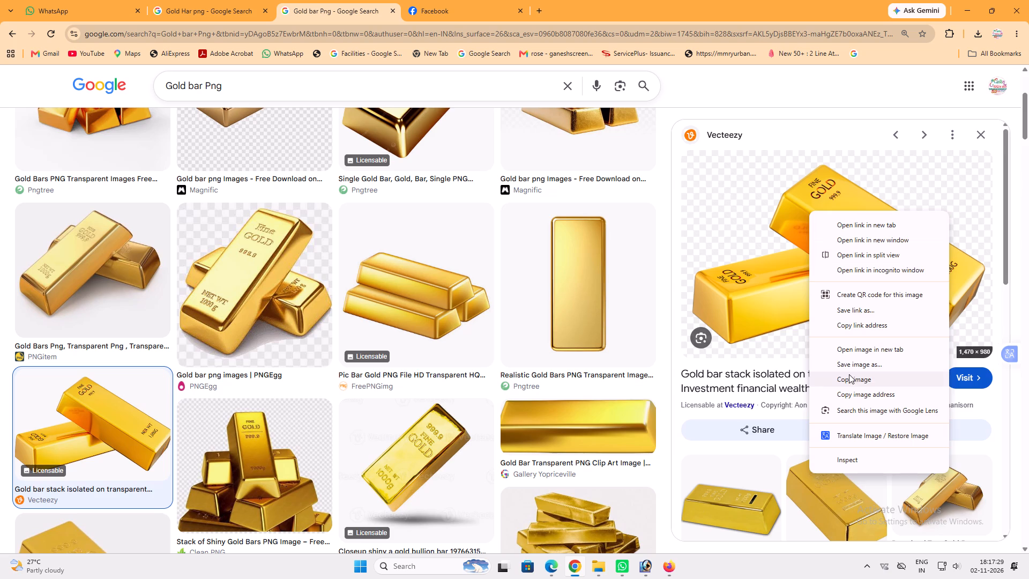
pyautogui.click(844, 363)
pyautogui.press('Return')
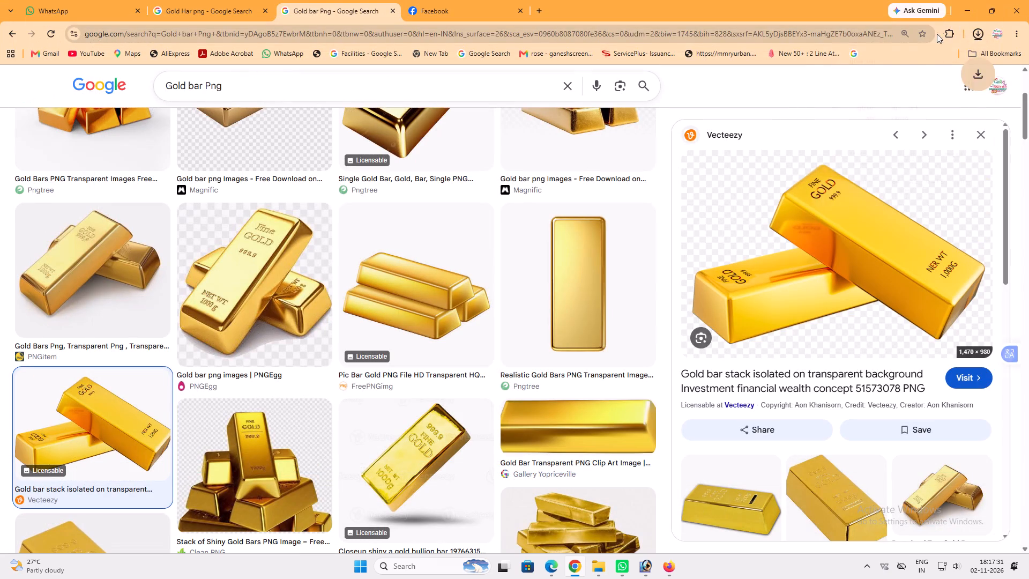
# Copy the two-gold-bar picture into the Photoshop strip and delete its black background.
pyautogui.rightClick(817, 260)
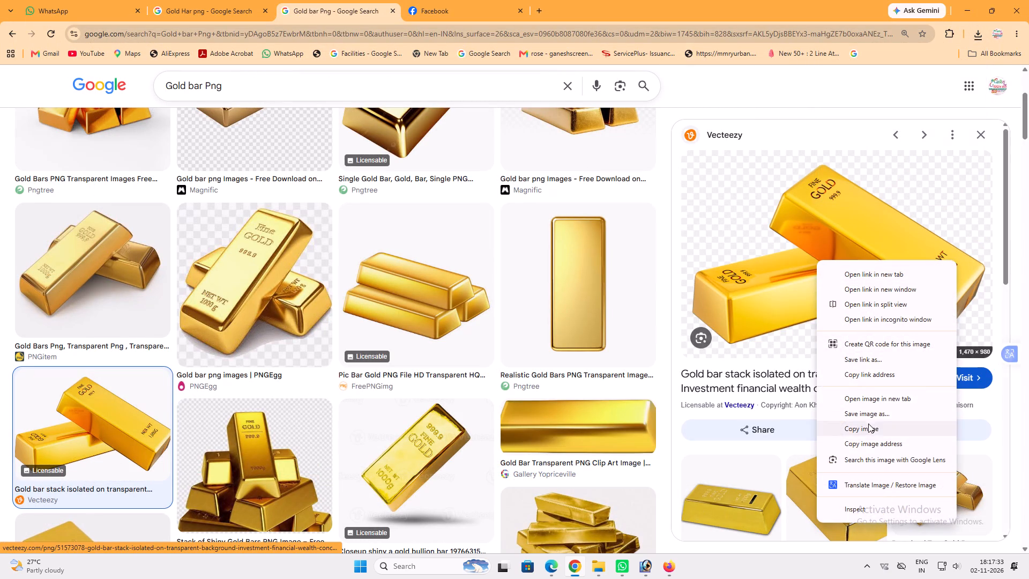
pyautogui.click(868, 425)
pyautogui.click(650, 565)
pyautogui.hotkey('ctrl', 'v')
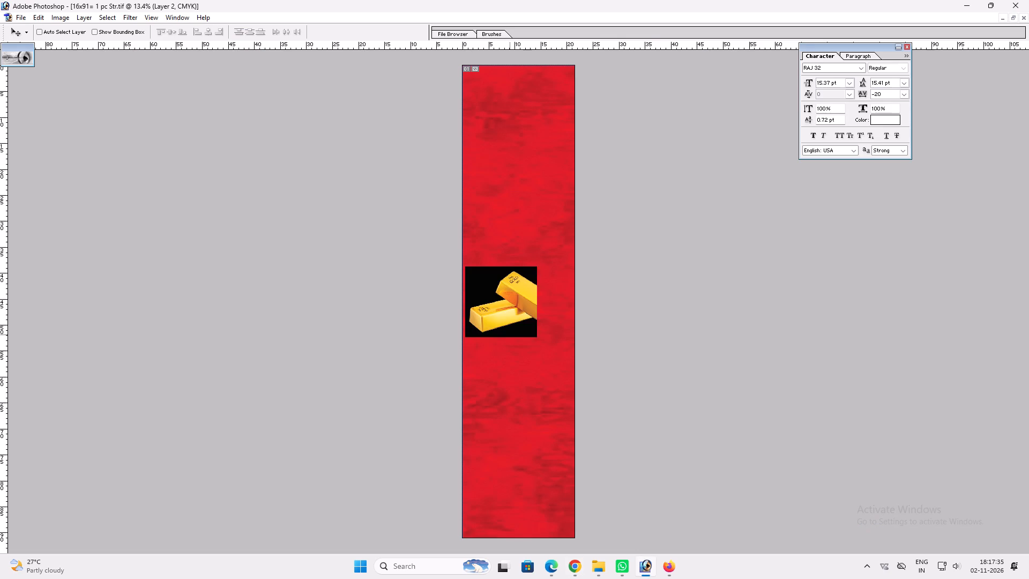
pyautogui.press('w')
pyautogui.click(519, 329)
pyautogui.press('Delete')
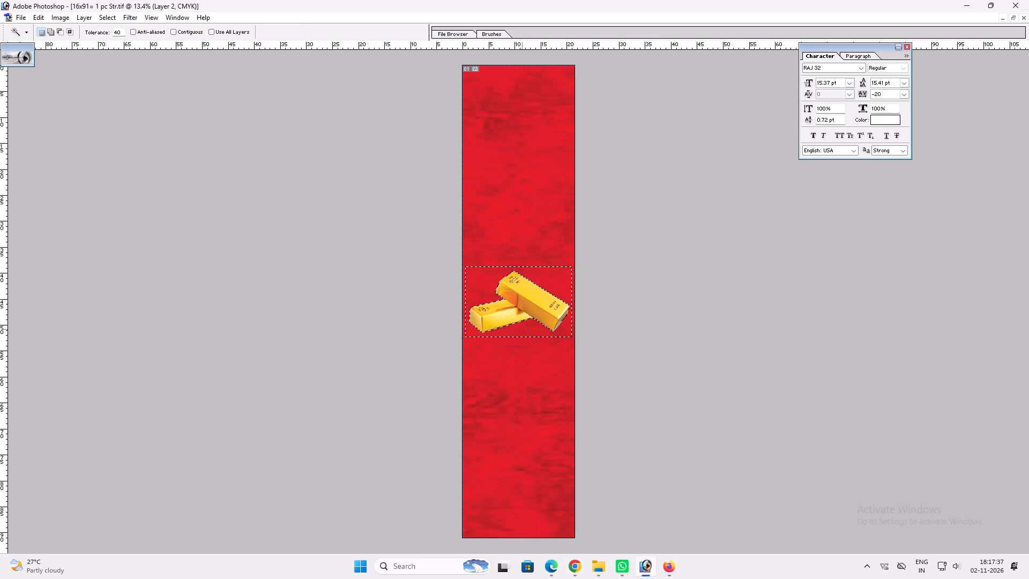
pyautogui.hotkey('ctrl', 'd')
# Stretch the gold bars slightly taller with Free Transform and place them just above the middle of the strip.
pyautogui.press('v')
pyautogui.keyDown('shift'); pyautogui.moveTo(538, 311); pyautogui.dragTo(547, 115); pyautogui.keyUp('shift')
pyautogui.hotkey('ctrl', 't')
pyautogui.keyDown('shift'); pyautogui.moveTo(537, 133); pyautogui.dragTo(535, 140); pyautogui.keyUp('shift')
pyautogui.press('Return')
pyautogui.press('v')
pyautogui.keyDown('shift'); pyautogui.moveTo(530, 138); pyautogui.dragTo(541, 293); pyautogui.keyUp('shift')
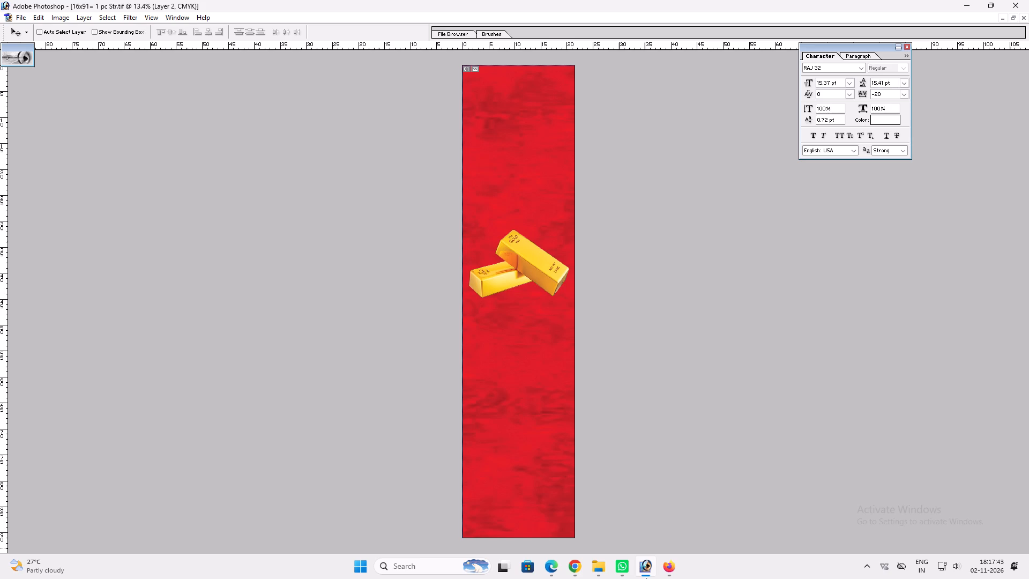
pyautogui.press('v')
# Switch to Chrome and browse the "Gold bar Png" image results and related pictures for a second gold bar image.
pyautogui.click(579, 563)
pyautogui.keyDown('ctrl'); pyautogui.click(212, 92); pyautogui.keyUp('ctrl')
pyautogui.hotkey('ctrl', 'a')
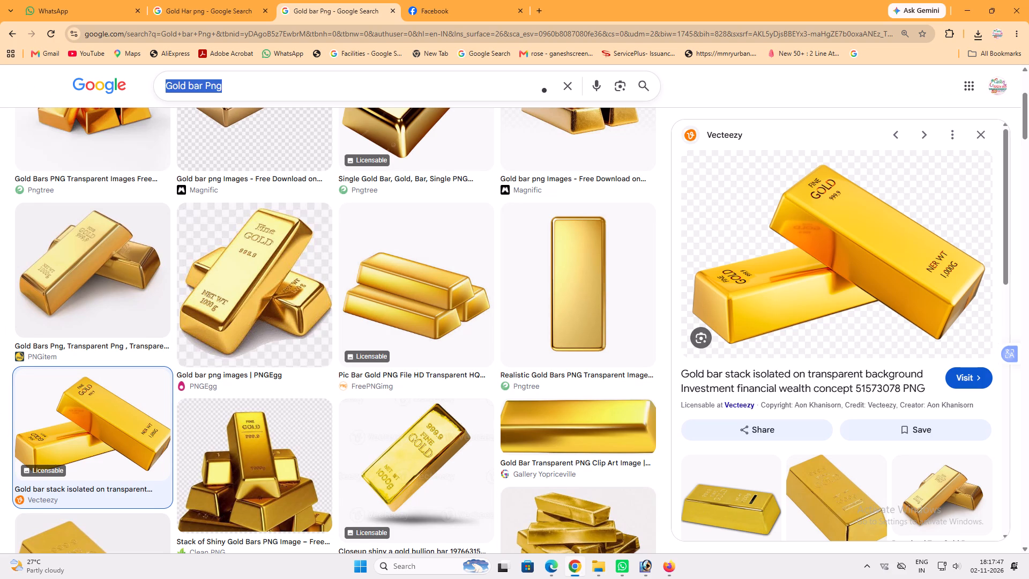
pyautogui.scroll(-5, 244, 183)
pyautogui.scroll(-4, 314, 286)
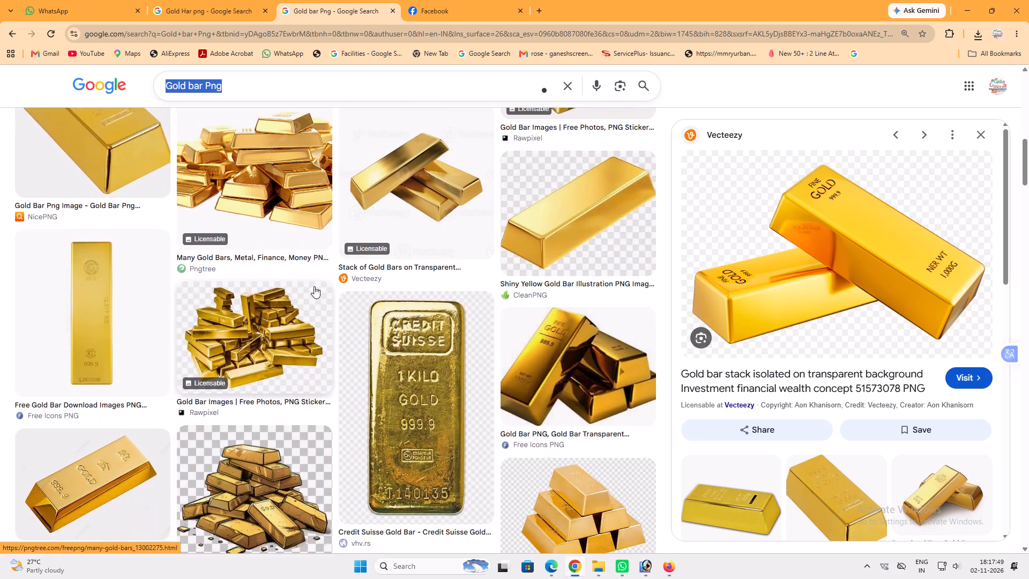
pyautogui.scroll(-1, 315, 287)
pyautogui.click(437, 345)
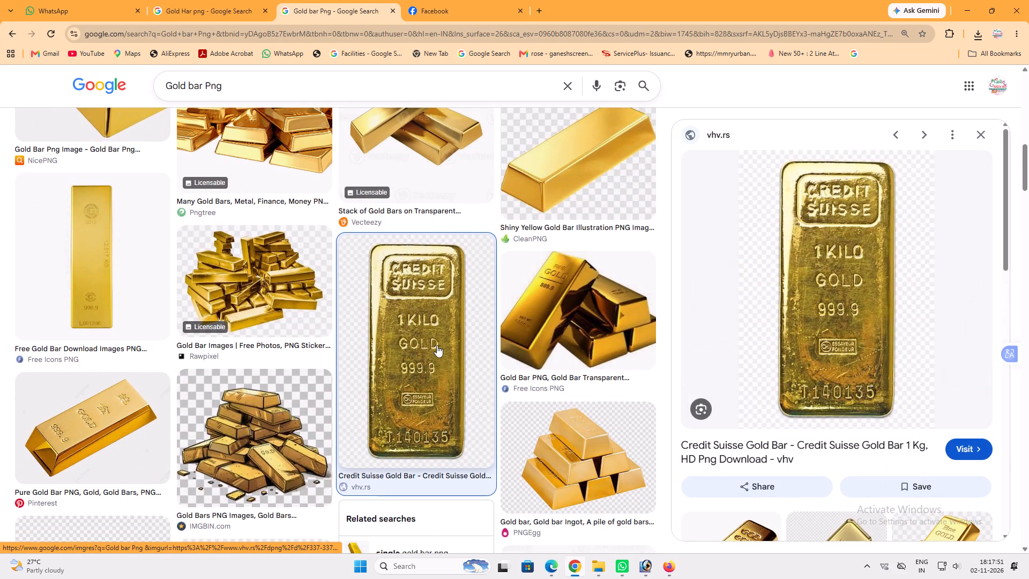
pyautogui.scroll(-5, 426, 342)
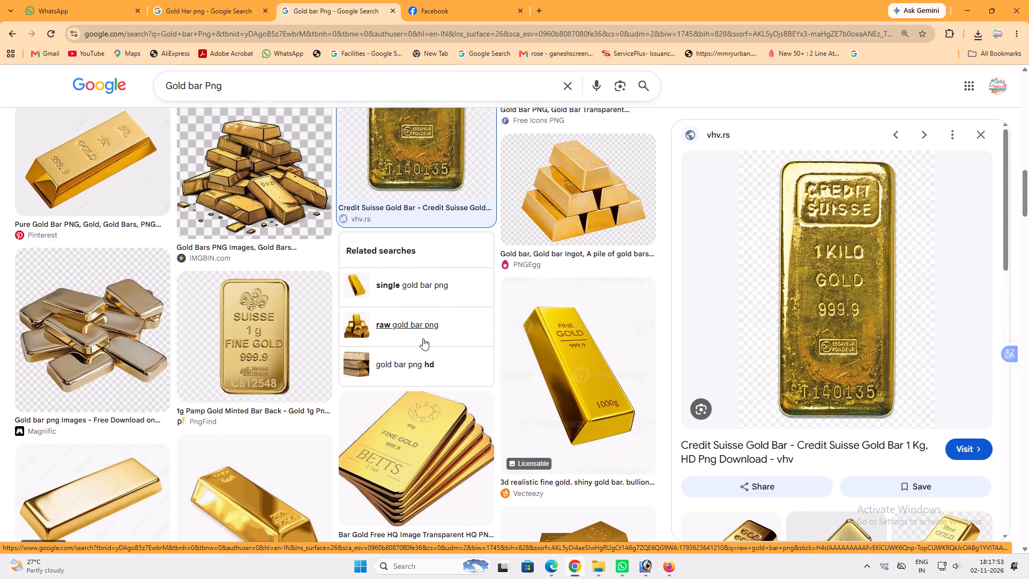
pyautogui.scroll(-1, 423, 338)
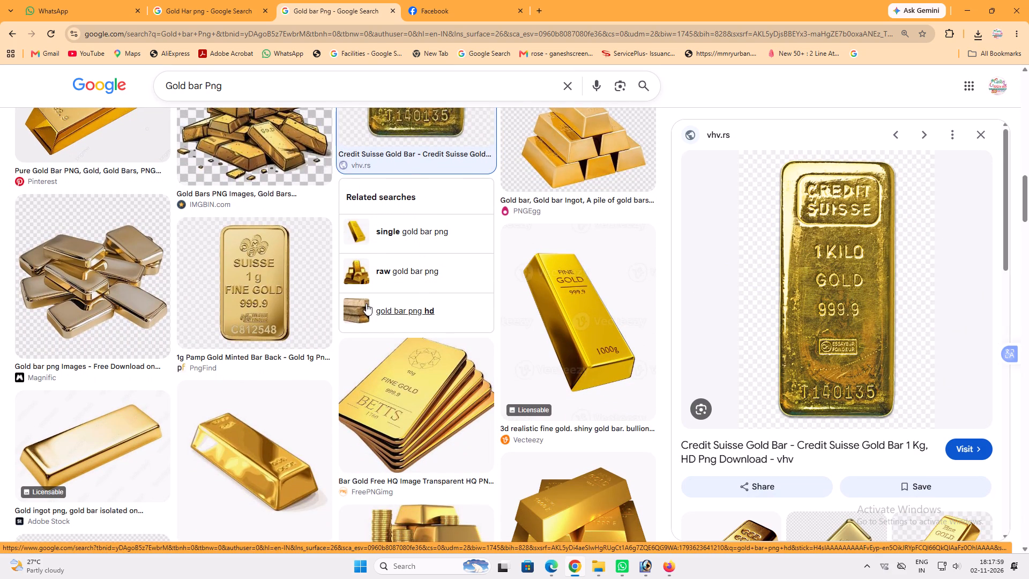
pyautogui.click(358, 362)
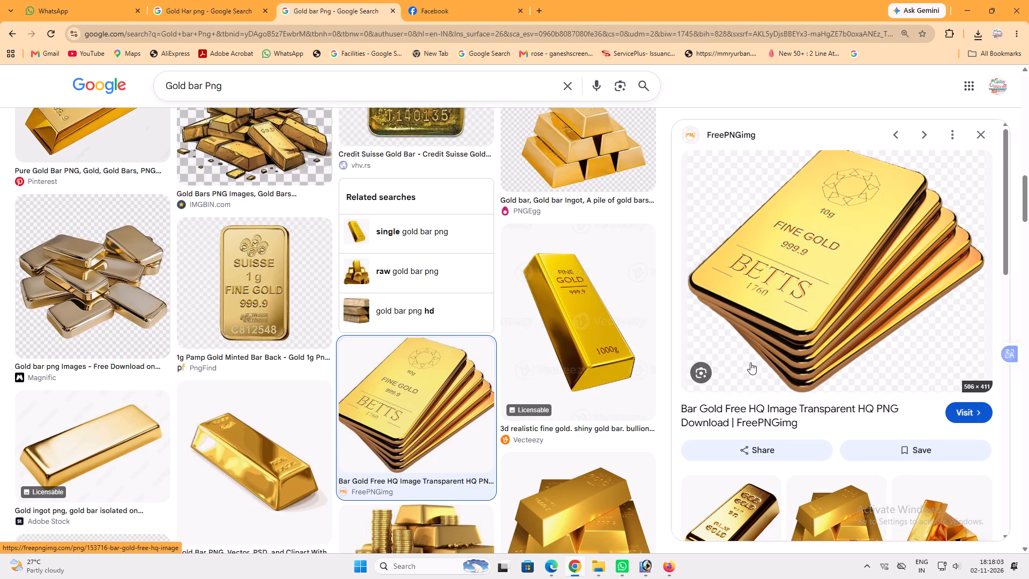
pyautogui.scroll(-3, 750, 362)
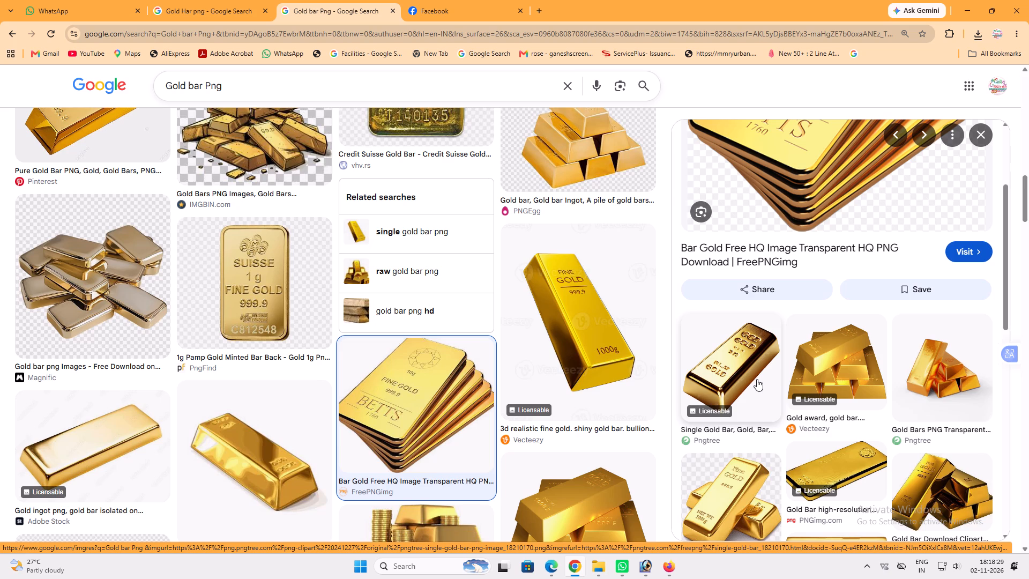
pyautogui.scroll(-2, 760, 352)
pyautogui.scroll(-1, 726, 324)
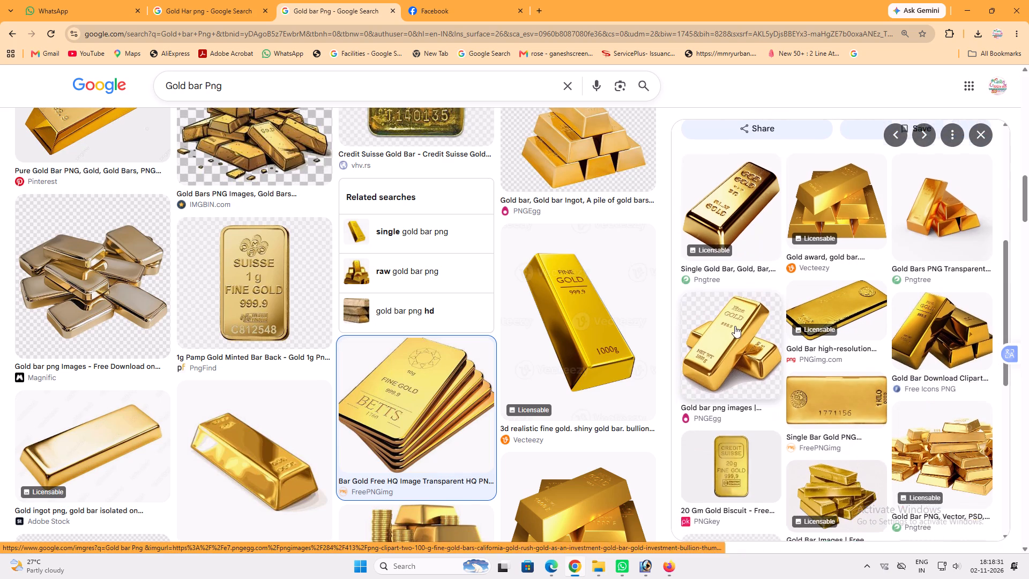
pyautogui.scroll(-2, 730, 328)
pyautogui.scroll(-3, 621, 316)
pyautogui.scroll(-1, 436, 317)
pyautogui.scroll(-4, 301, 334)
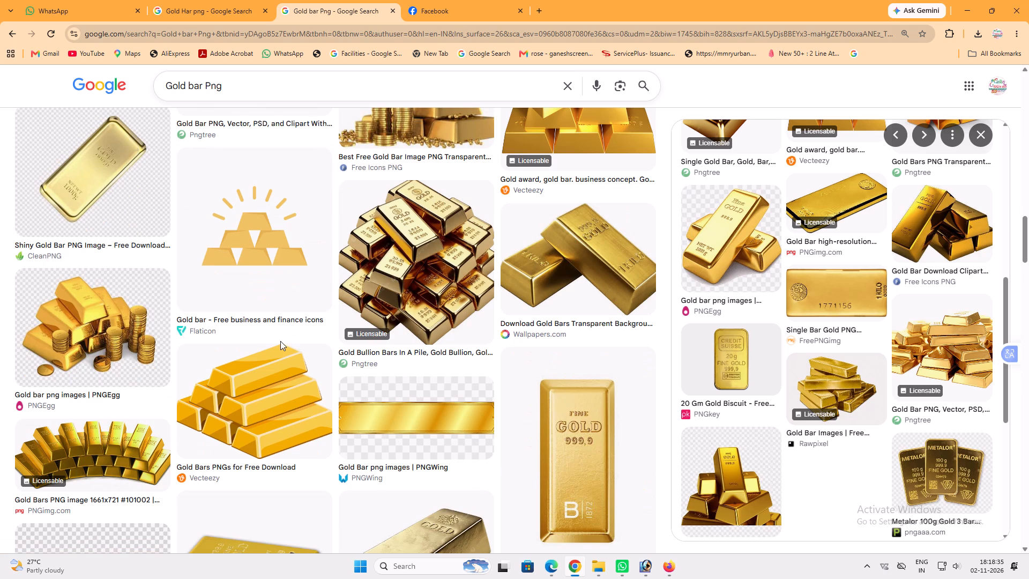
pyautogui.scroll(-1, 325, 328)
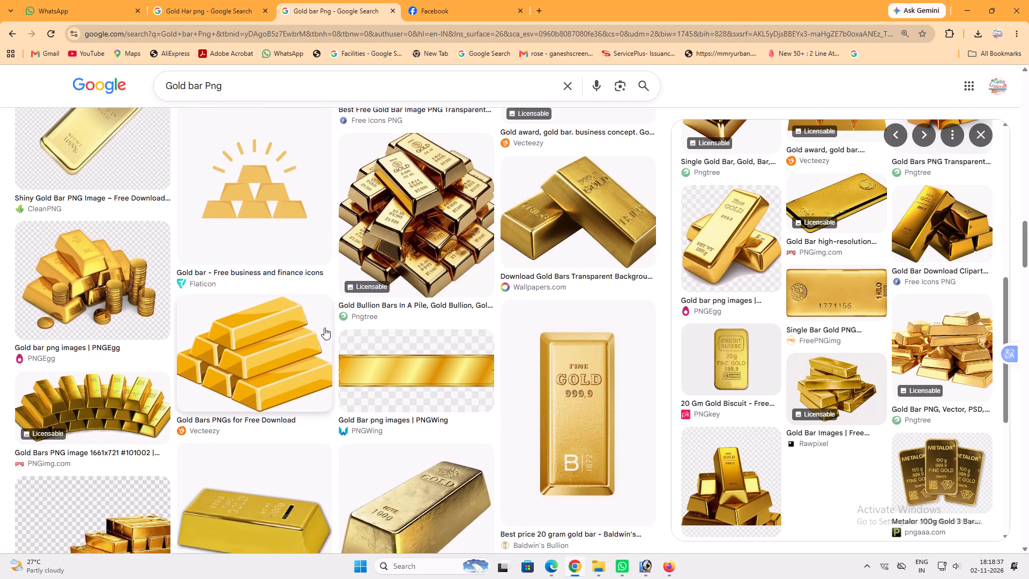
pyautogui.scroll(-4, 323, 327)
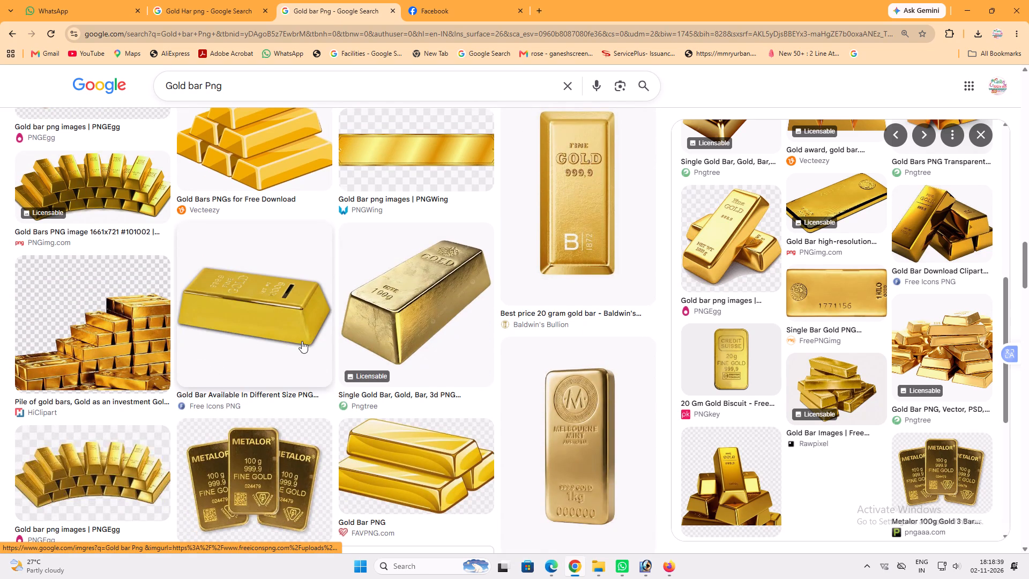
pyautogui.scroll(12, 456, 302)
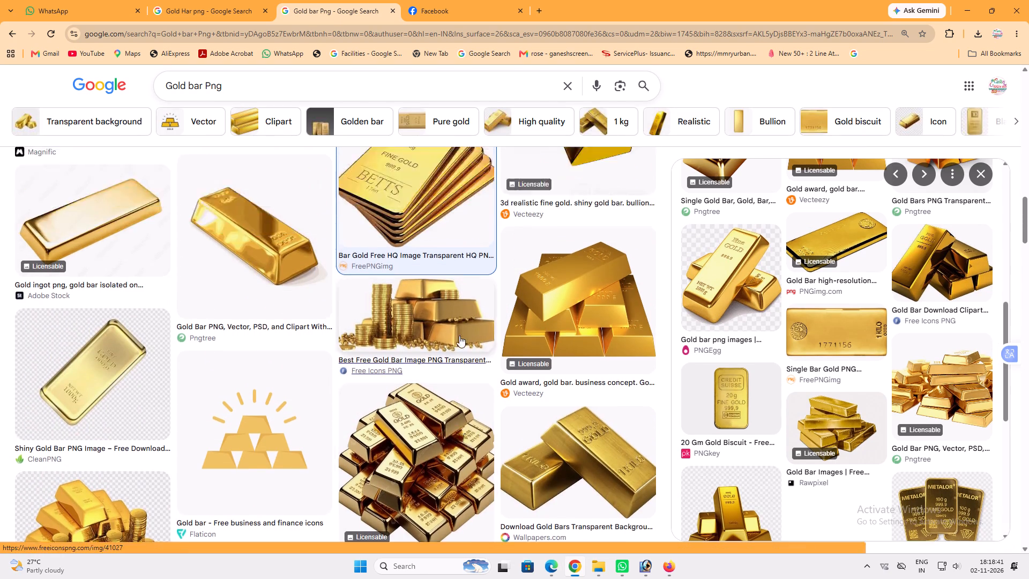
# Open the Pngtree picture of a gold bar leaning on a small pile of bars and save the image to disk.
pyautogui.click(272, 372)
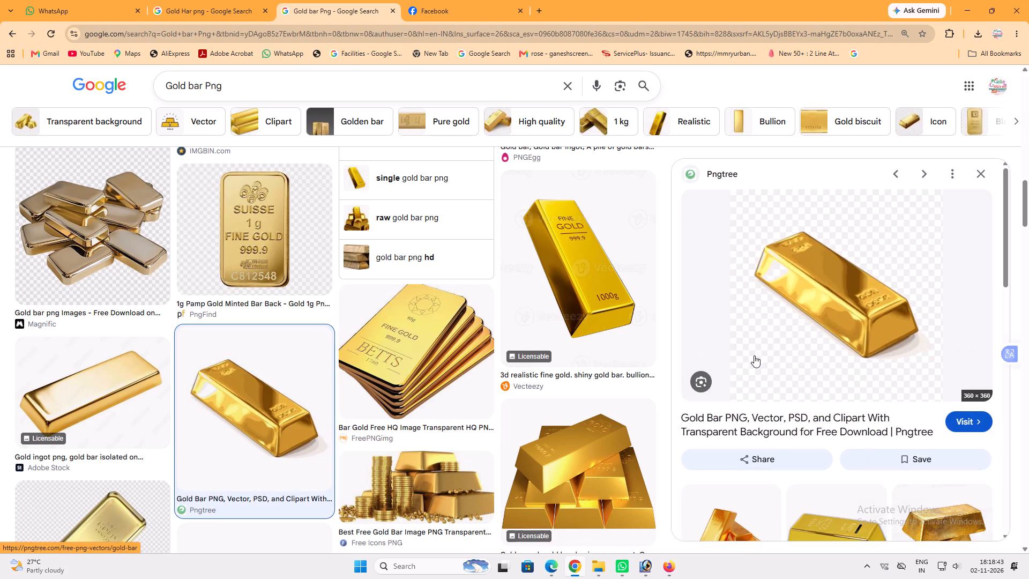
pyautogui.scroll(-3, 824, 330)
pyautogui.click(748, 375)
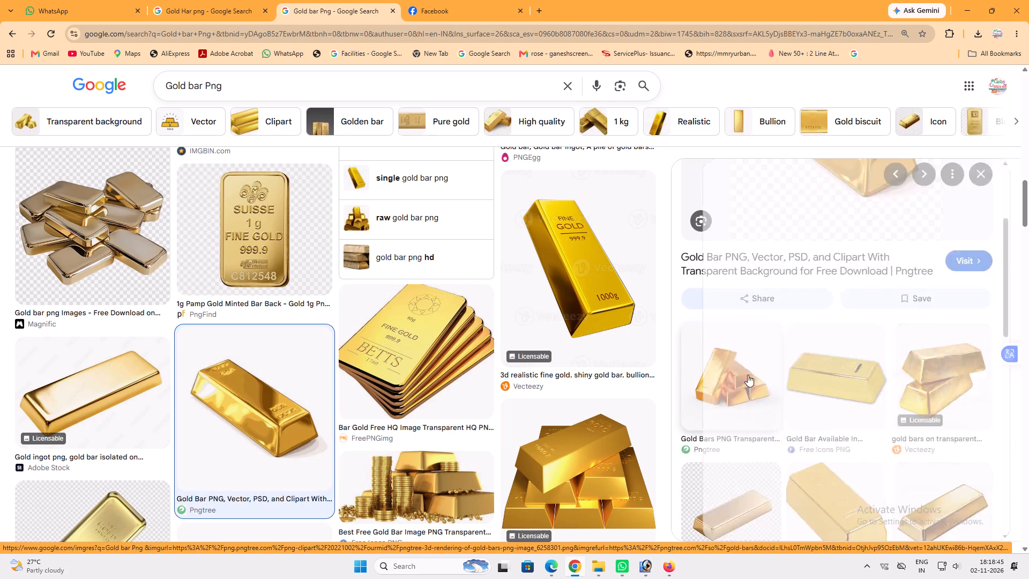
pyautogui.scroll(-2, 845, 285)
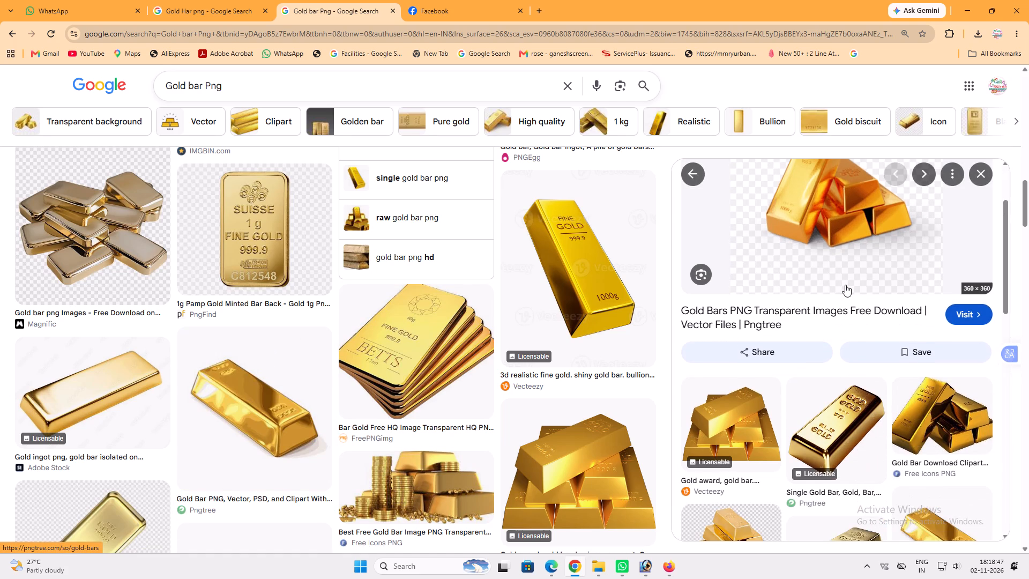
pyautogui.scroll(-4, 845, 285)
pyautogui.scroll(7, 840, 281)
pyautogui.rightClick(837, 264)
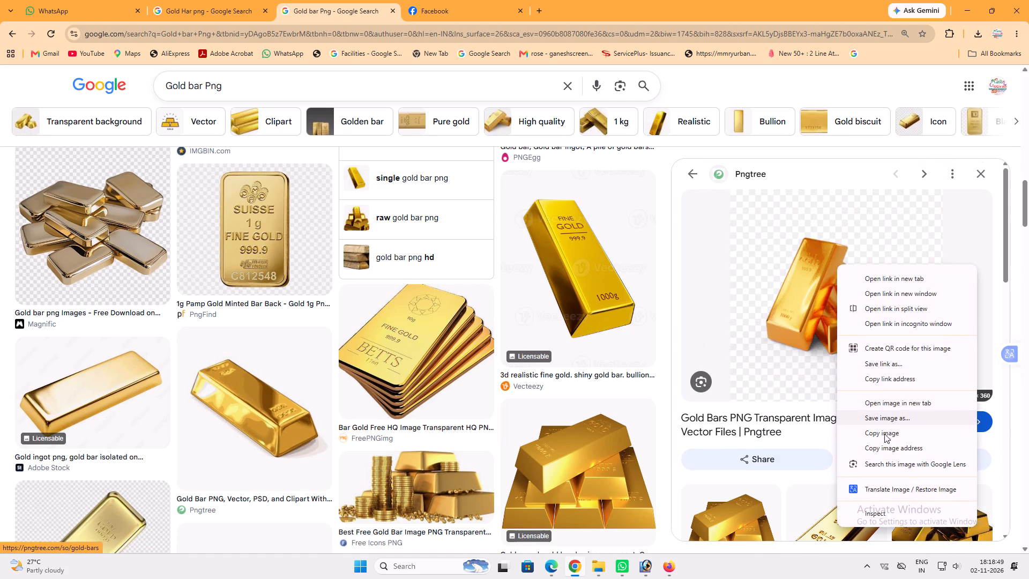
pyautogui.click(881, 419)
pyautogui.press('Return')
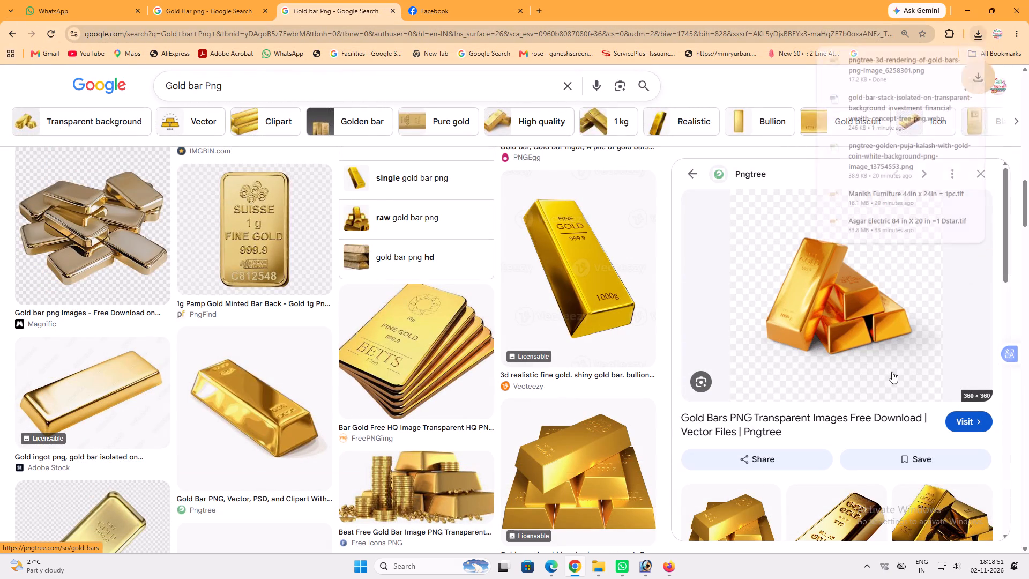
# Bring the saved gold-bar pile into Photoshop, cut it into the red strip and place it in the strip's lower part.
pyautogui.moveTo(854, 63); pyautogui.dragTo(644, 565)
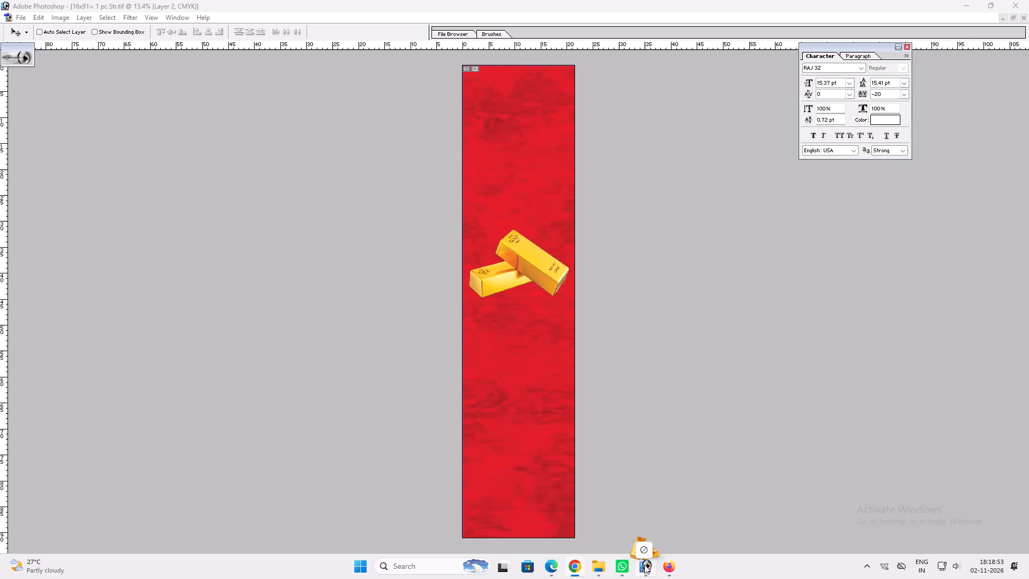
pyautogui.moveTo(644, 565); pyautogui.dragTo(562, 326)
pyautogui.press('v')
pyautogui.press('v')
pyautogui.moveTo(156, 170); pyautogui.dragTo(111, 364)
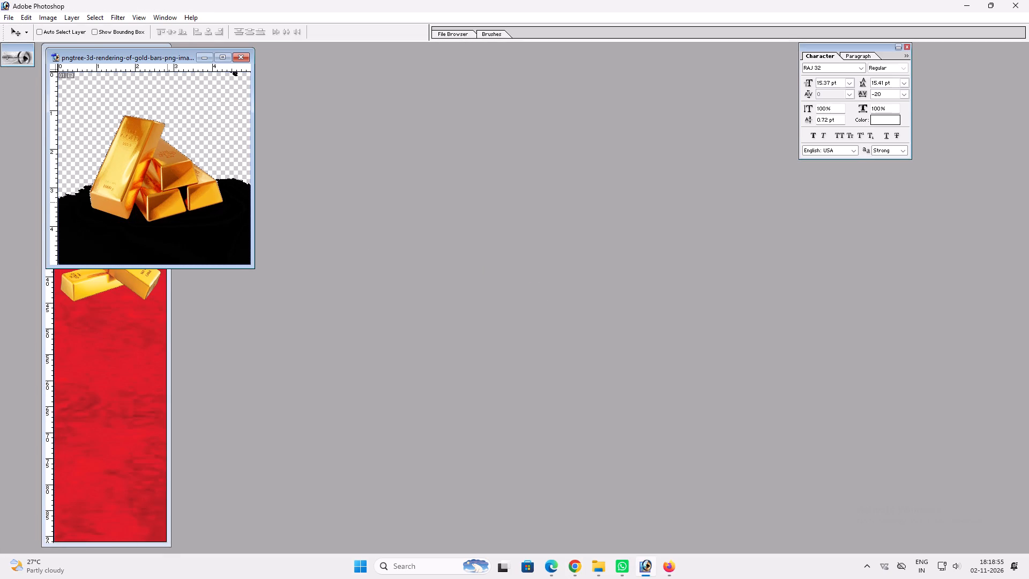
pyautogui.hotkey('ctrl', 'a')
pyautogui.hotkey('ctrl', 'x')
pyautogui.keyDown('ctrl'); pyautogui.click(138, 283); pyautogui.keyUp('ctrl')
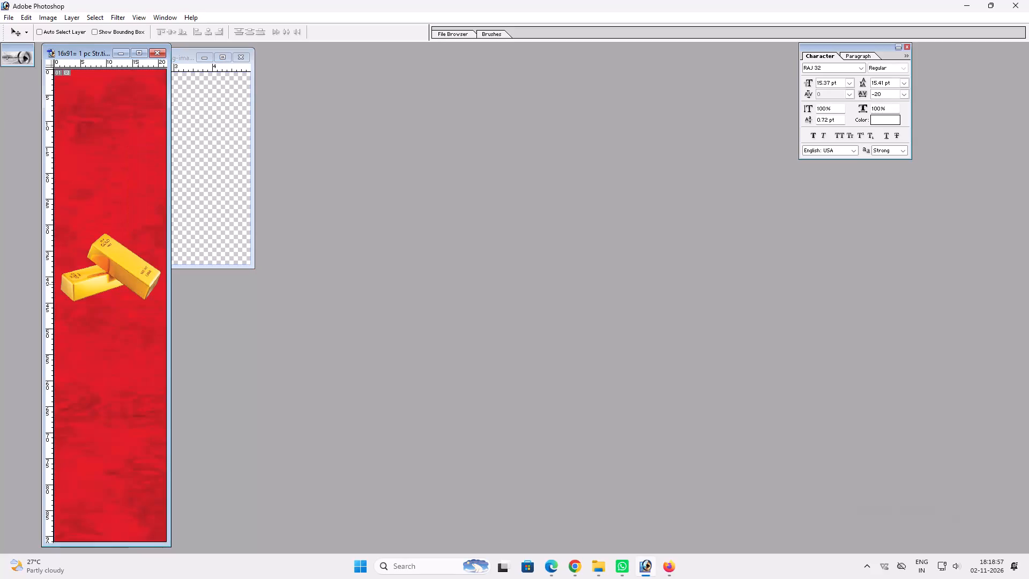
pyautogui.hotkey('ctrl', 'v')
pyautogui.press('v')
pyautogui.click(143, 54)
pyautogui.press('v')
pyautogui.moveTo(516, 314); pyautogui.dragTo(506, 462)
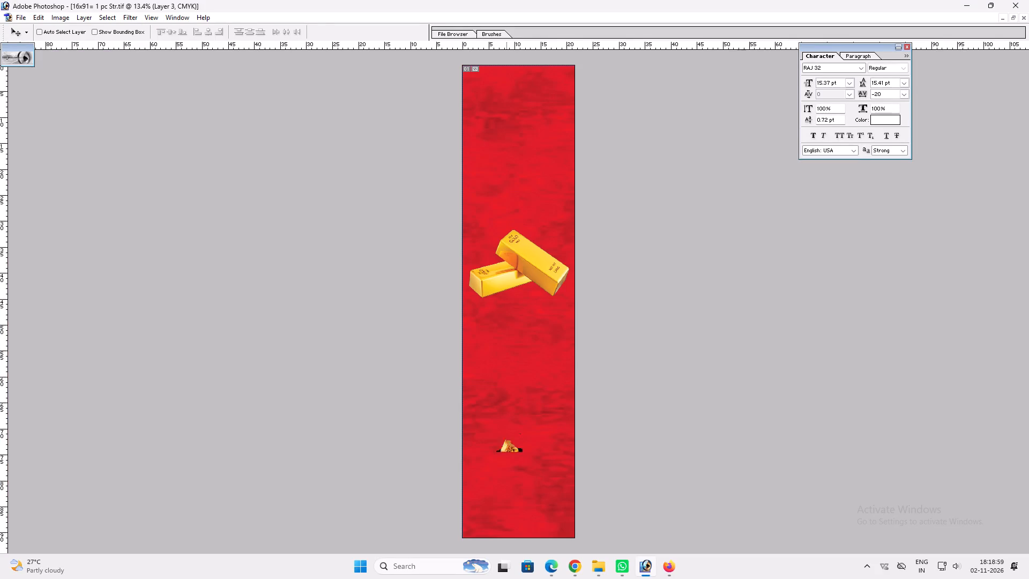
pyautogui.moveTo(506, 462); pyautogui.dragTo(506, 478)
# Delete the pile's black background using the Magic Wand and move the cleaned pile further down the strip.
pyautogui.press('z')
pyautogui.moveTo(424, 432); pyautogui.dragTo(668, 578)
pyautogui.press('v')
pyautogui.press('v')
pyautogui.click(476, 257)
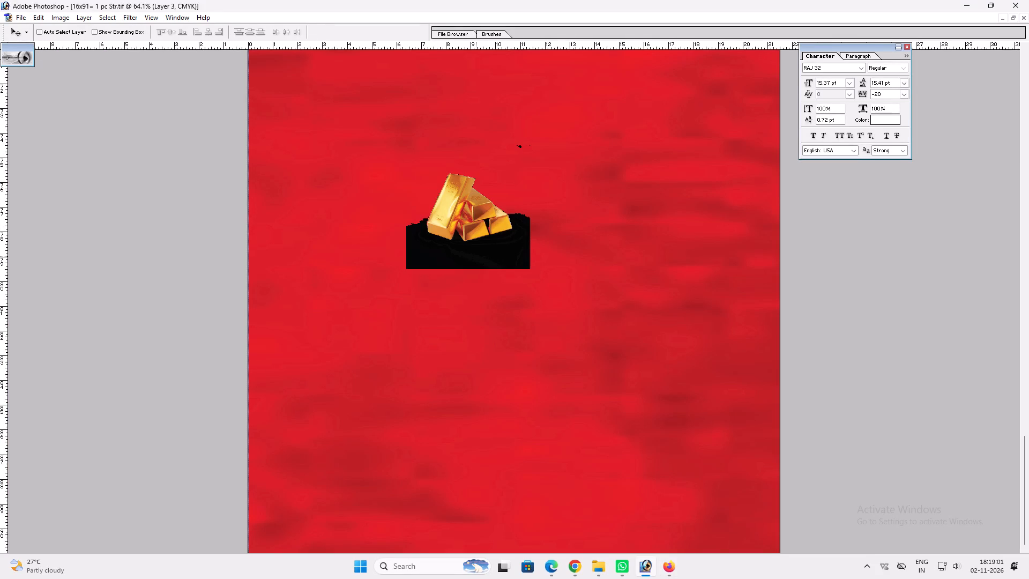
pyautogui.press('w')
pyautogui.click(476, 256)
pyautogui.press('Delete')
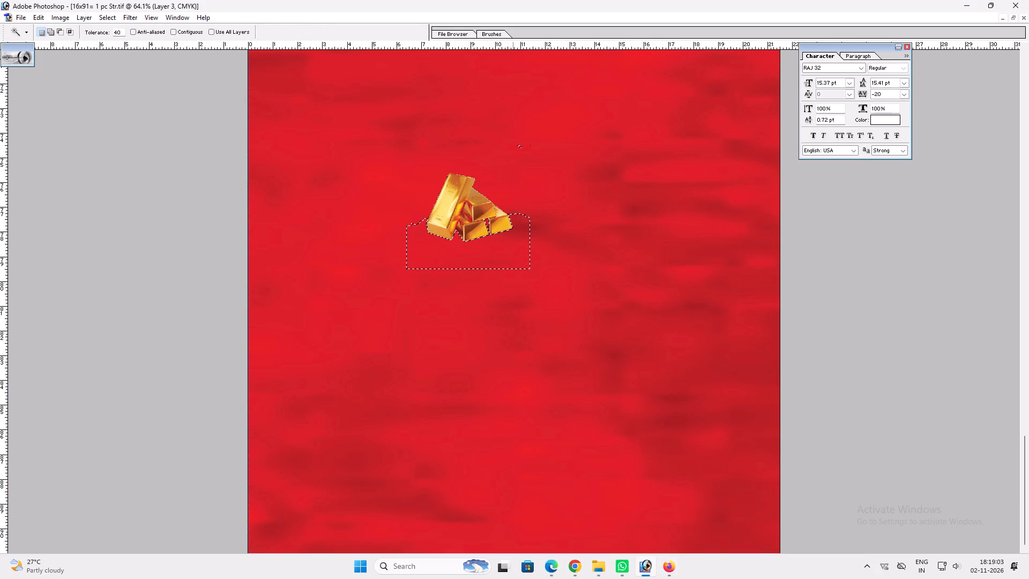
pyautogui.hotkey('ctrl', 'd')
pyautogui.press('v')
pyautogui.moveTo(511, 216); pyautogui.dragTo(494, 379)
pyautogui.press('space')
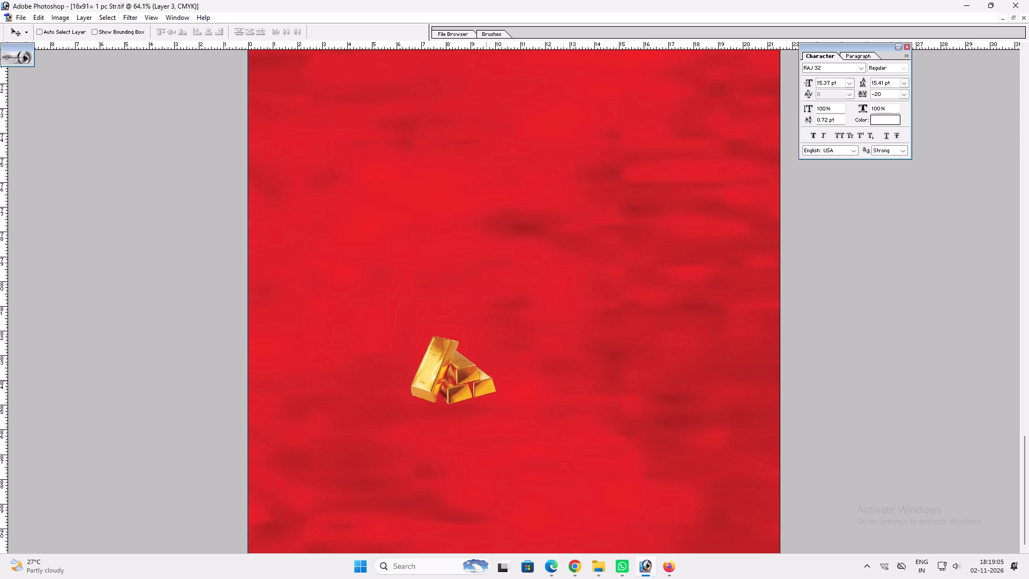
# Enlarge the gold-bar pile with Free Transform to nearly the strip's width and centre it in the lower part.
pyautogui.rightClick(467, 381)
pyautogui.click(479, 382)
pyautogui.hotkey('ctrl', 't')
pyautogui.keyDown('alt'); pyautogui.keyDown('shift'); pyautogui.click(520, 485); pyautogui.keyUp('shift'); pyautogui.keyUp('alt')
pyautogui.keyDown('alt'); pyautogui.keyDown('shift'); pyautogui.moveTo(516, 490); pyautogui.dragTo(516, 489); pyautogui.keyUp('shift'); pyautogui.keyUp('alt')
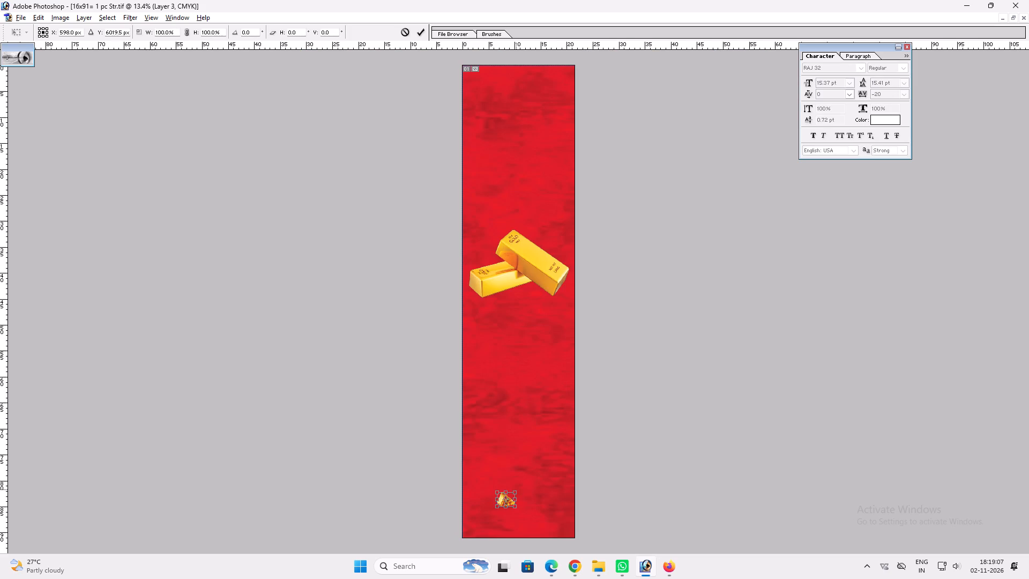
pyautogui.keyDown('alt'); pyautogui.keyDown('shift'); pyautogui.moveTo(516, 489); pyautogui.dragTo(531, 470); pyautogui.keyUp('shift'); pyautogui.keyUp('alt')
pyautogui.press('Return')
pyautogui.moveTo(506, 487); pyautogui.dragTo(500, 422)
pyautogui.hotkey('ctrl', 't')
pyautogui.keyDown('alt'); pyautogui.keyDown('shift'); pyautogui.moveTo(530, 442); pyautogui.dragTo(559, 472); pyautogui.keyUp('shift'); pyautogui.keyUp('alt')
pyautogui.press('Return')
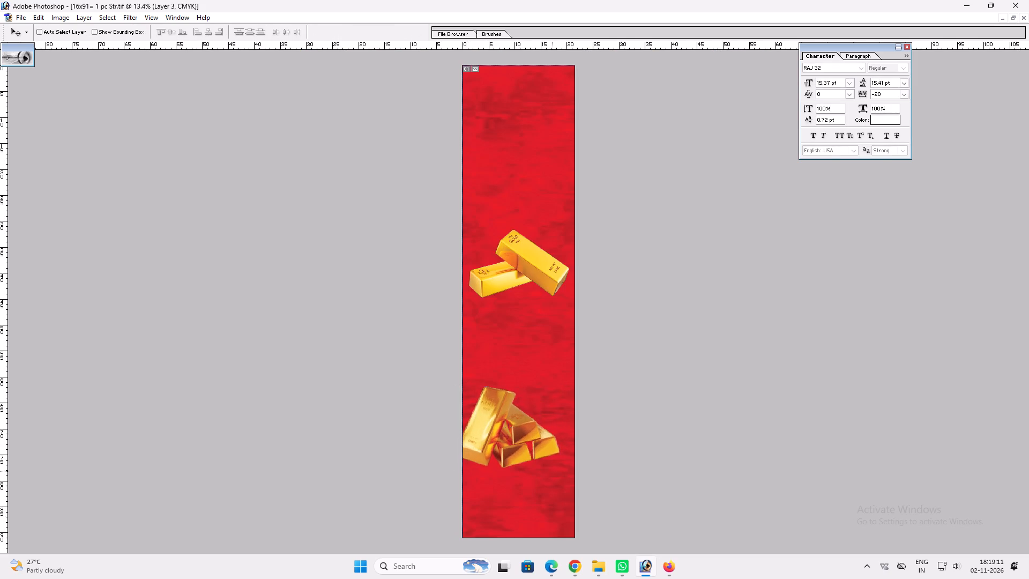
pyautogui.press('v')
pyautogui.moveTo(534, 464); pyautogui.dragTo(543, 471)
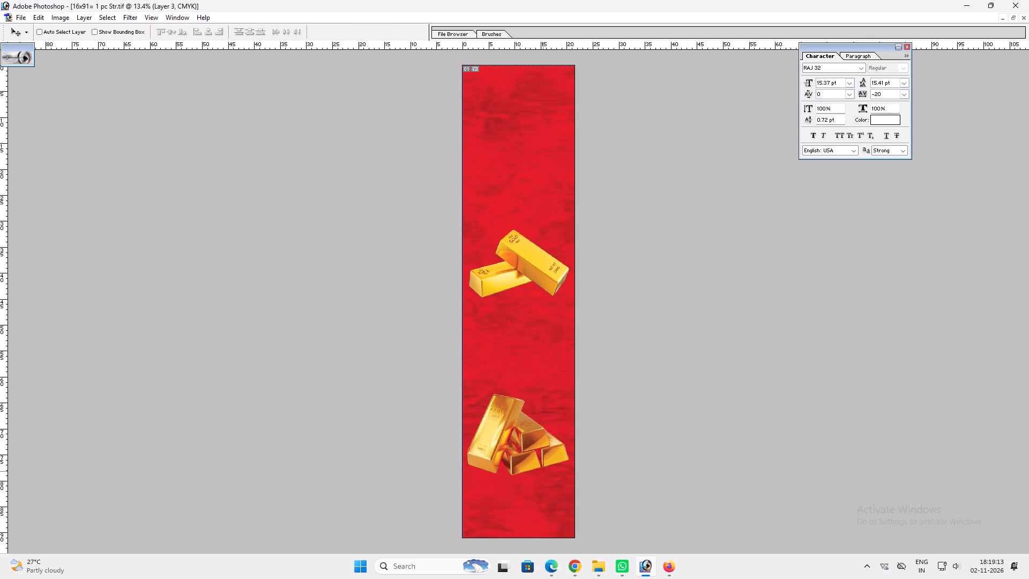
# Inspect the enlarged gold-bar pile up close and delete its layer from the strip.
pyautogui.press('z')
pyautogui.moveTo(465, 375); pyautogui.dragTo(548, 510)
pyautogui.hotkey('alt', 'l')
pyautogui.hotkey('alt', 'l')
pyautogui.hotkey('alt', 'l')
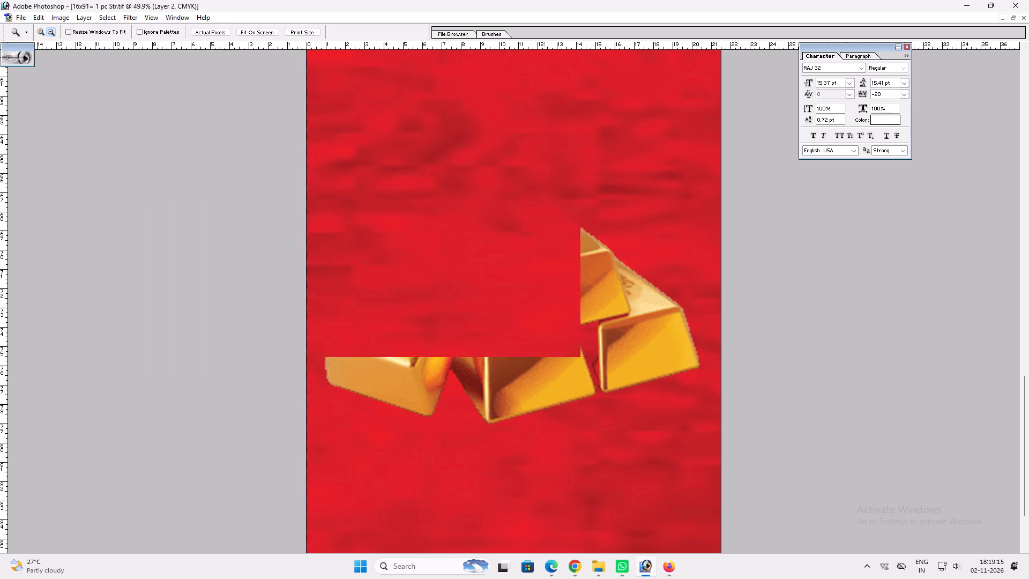
# Switch to Chrome and copy the Vecteezy image of the single 3D fine gold bar from the gold bar results.
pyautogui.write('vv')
pyautogui.click(571, 558)
pyautogui.scroll(-5, 839, 323)
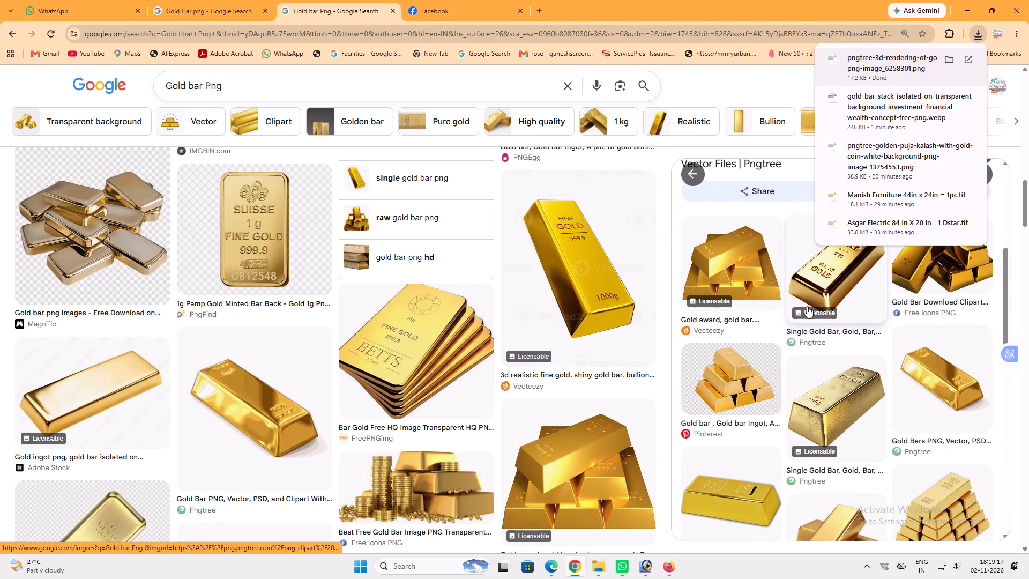
pyautogui.click(592, 264)
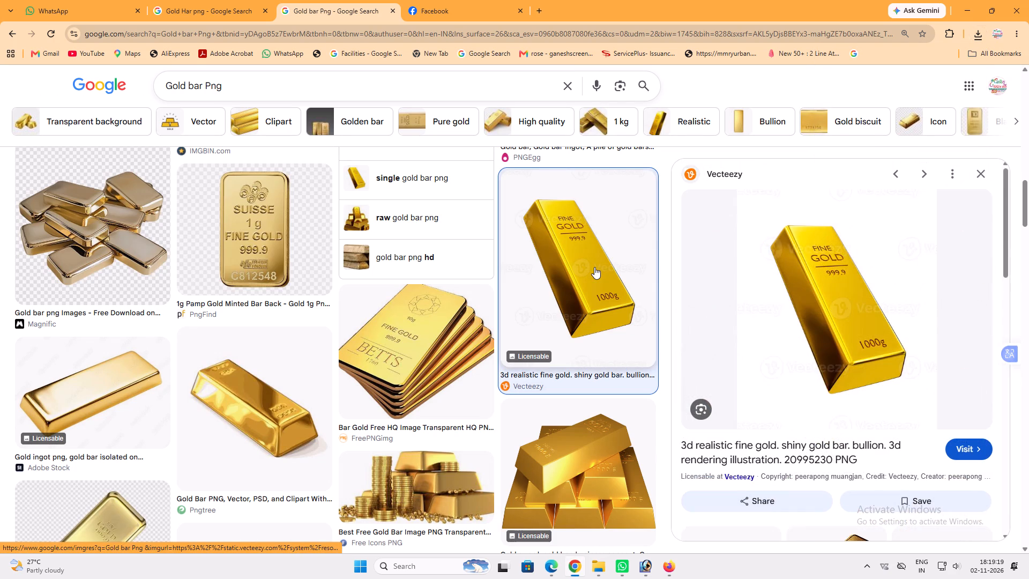
pyautogui.rightClick(809, 281)
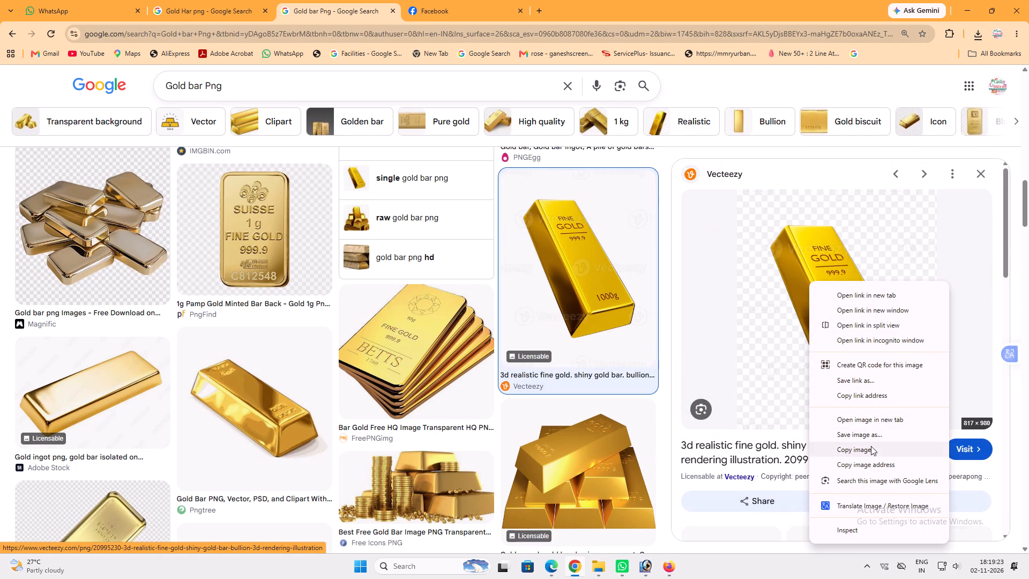
pyautogui.click(871, 448)
pyautogui.scroll(-6, 841, 366)
pyautogui.scroll(-3, 543, 285)
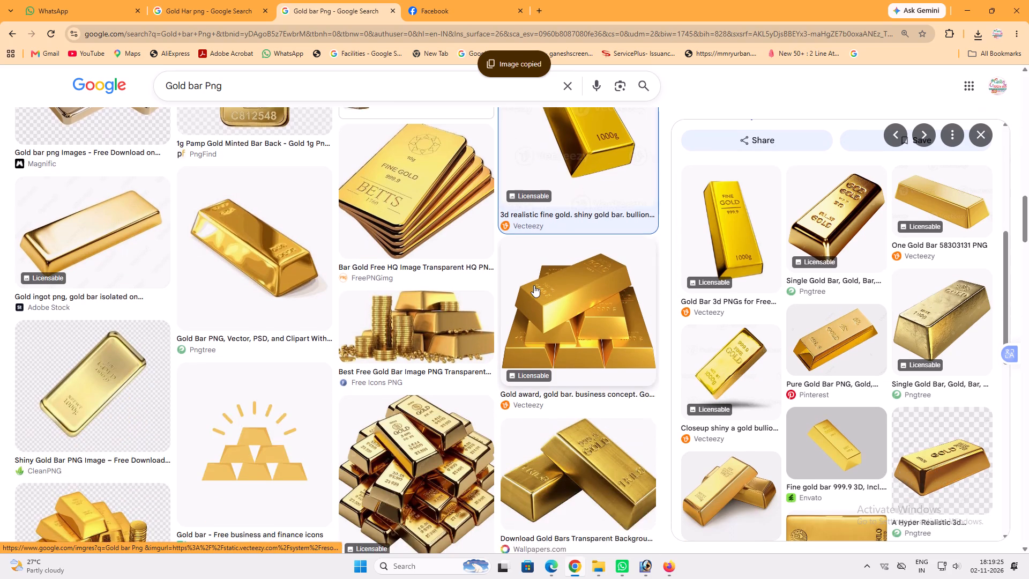